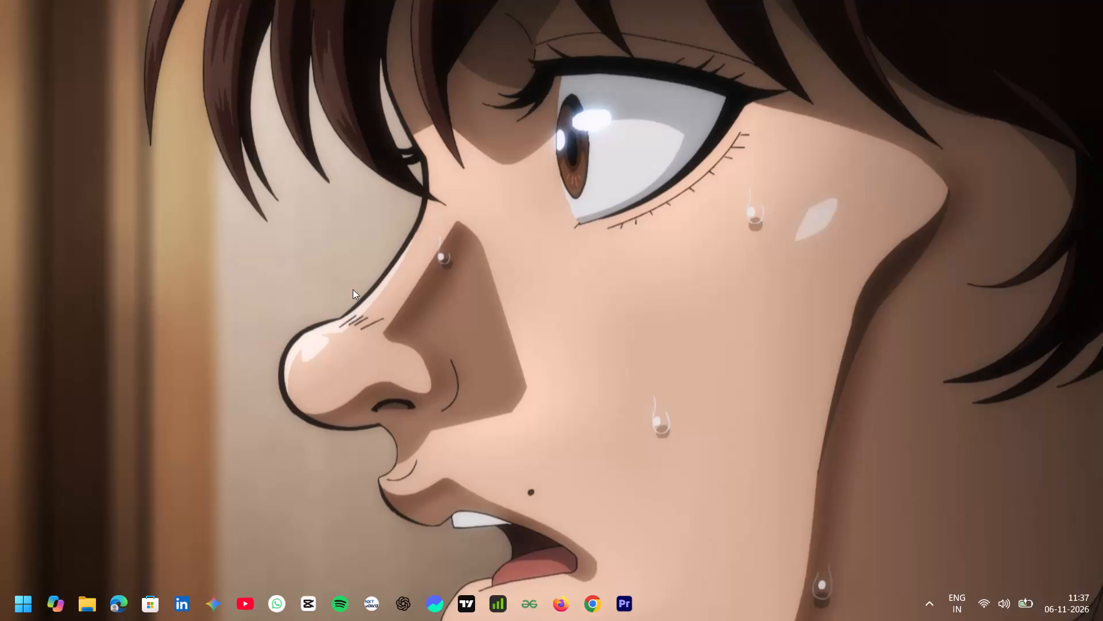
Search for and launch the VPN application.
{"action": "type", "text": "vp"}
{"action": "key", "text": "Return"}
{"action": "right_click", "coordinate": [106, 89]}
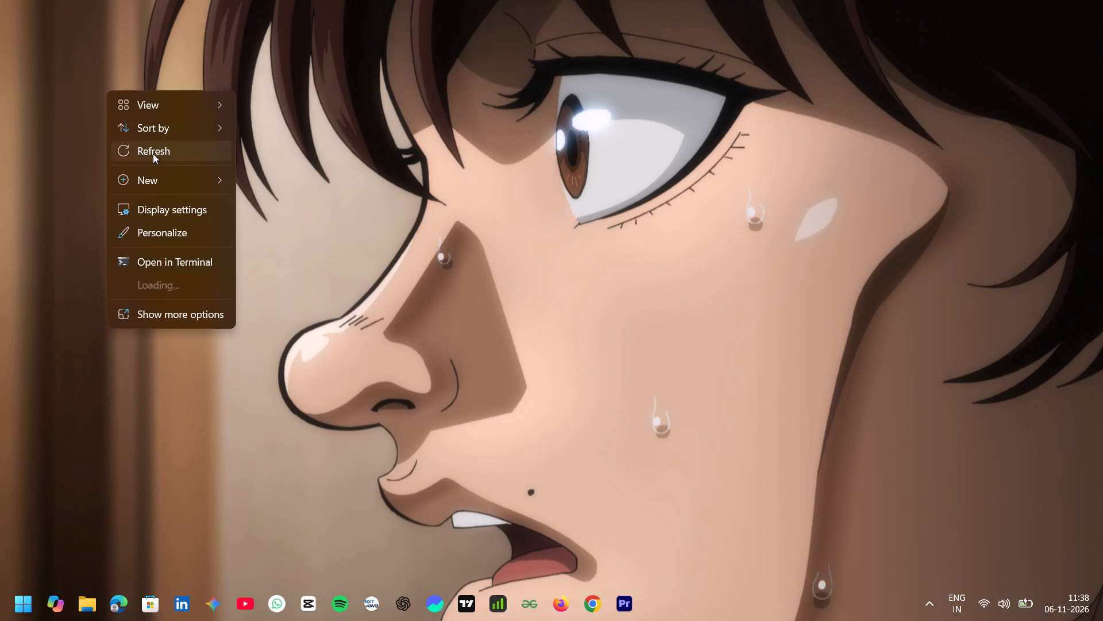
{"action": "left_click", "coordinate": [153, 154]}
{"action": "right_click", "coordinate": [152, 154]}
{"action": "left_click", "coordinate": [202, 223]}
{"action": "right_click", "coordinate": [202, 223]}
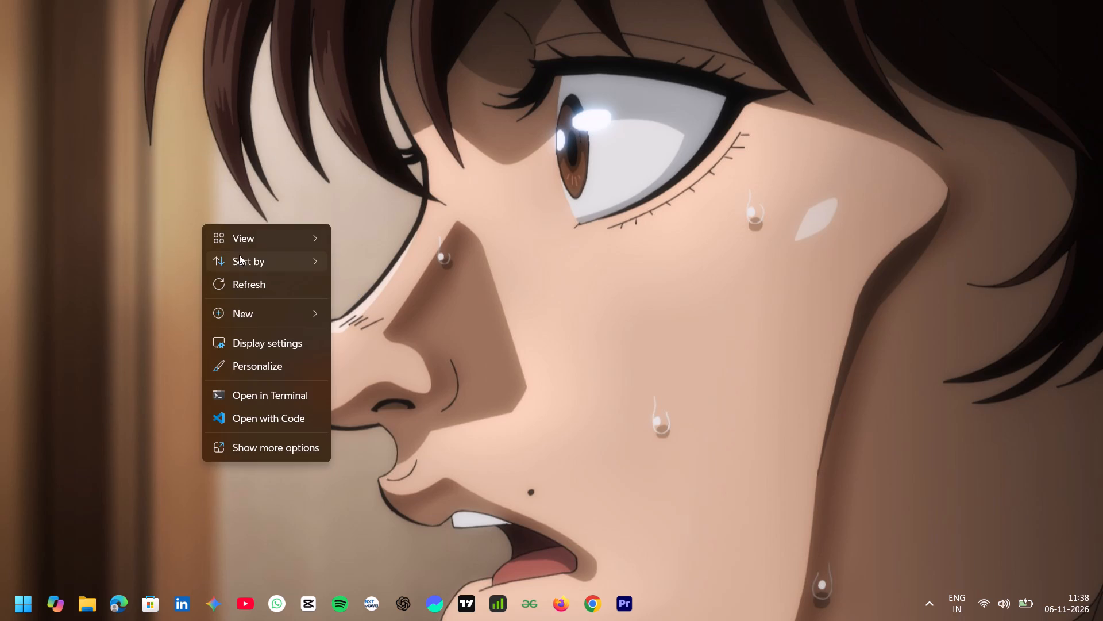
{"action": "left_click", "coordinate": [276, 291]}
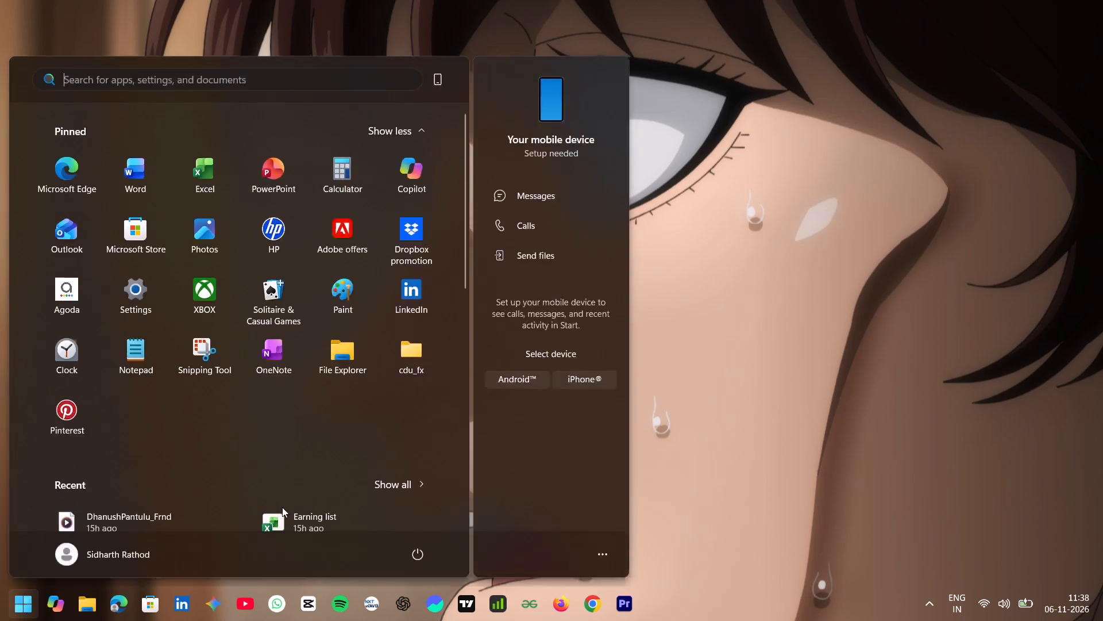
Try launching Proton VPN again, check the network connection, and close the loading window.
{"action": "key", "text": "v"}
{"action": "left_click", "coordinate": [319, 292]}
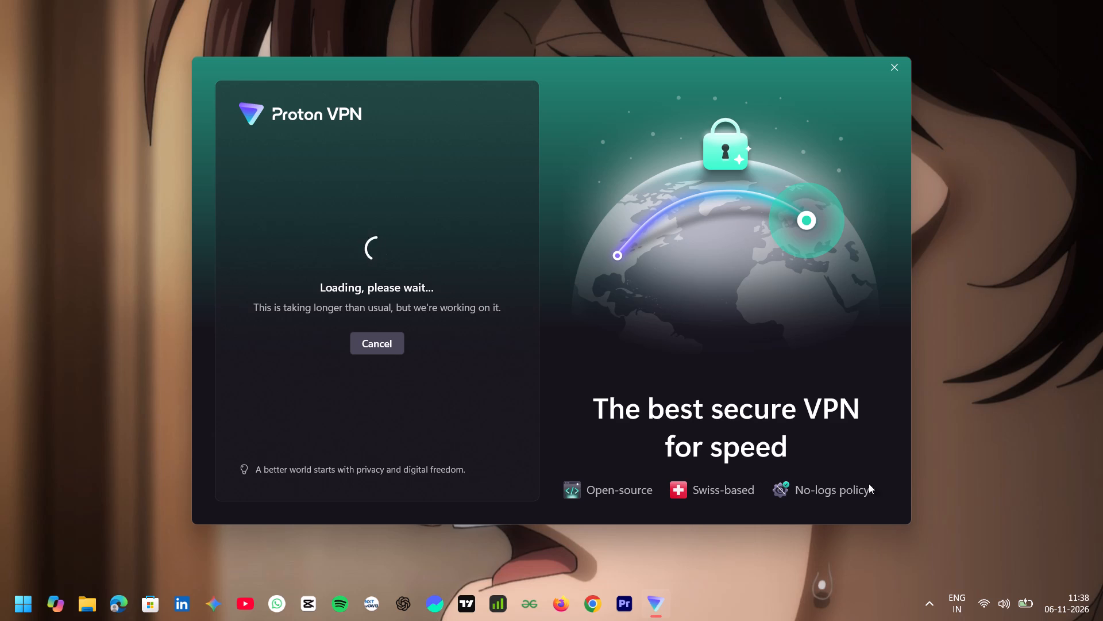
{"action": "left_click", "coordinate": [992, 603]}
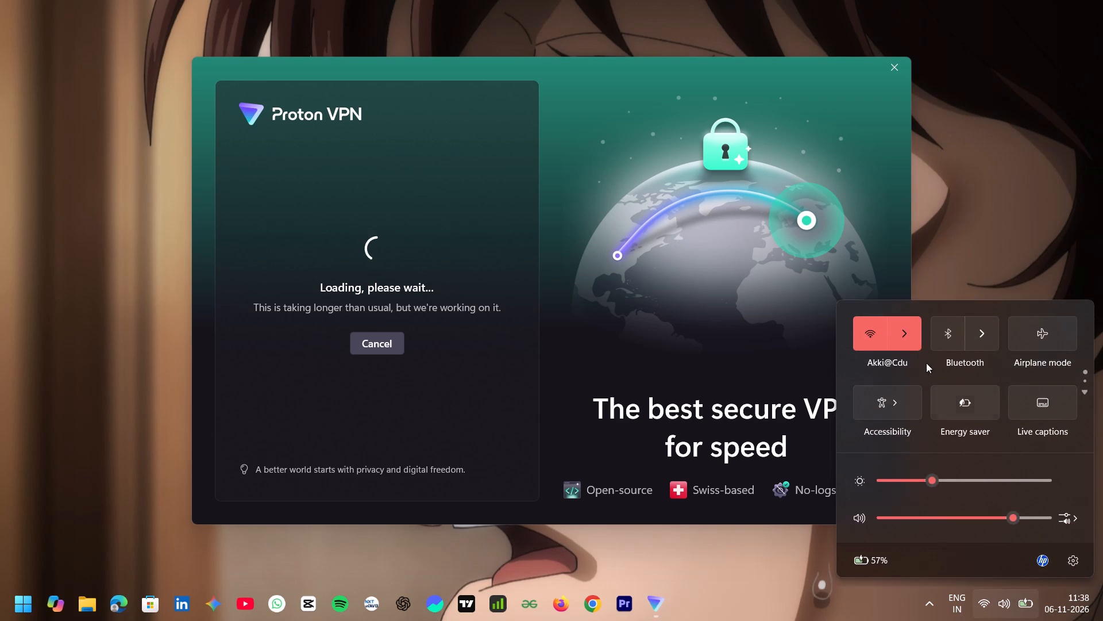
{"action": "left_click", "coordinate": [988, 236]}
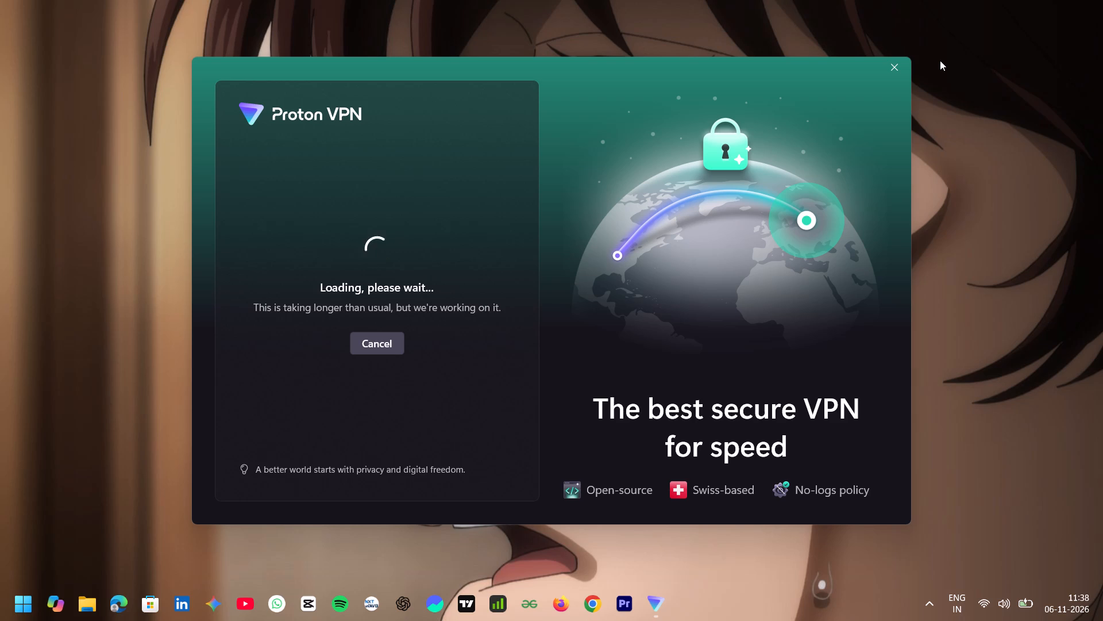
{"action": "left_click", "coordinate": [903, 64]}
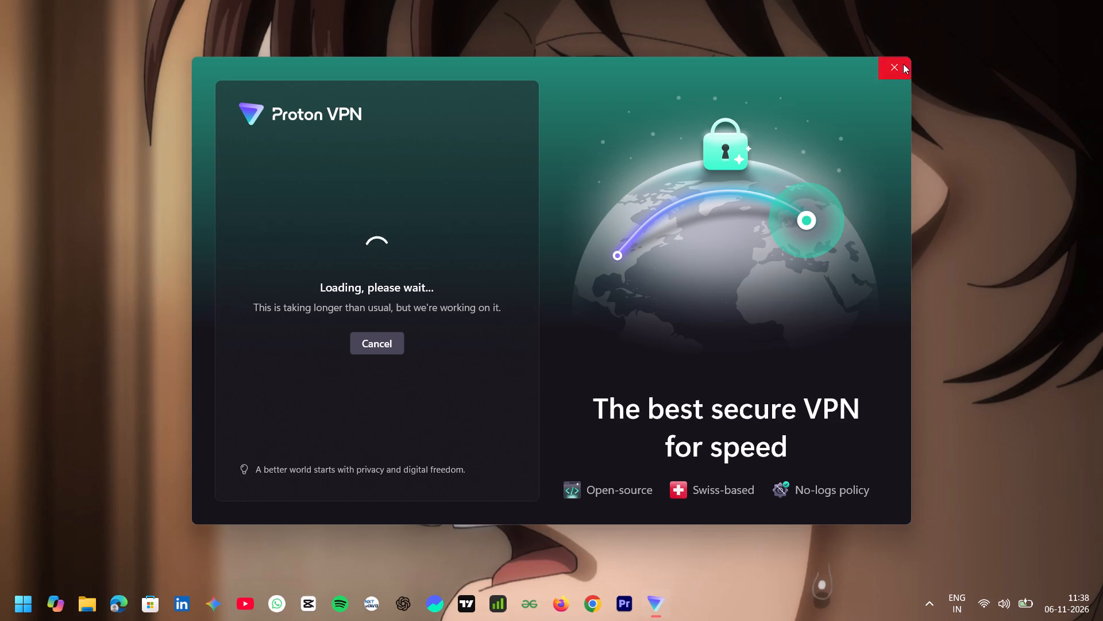
Launch Proton VPN and connect to the fastest free server.
{"action": "key", "text": "v"}
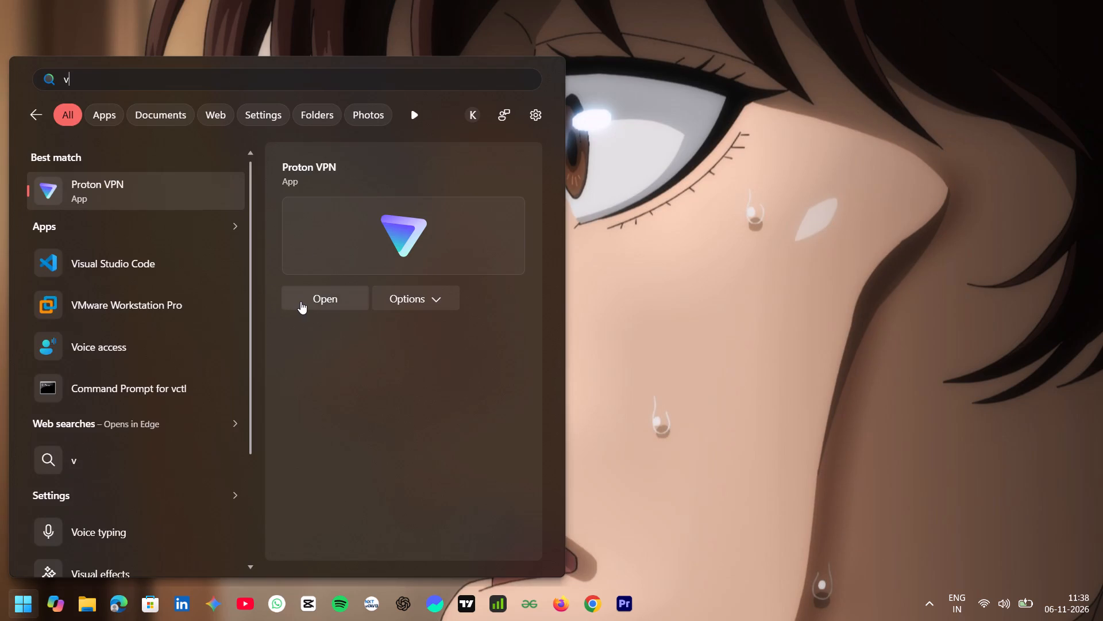
{"action": "left_click", "coordinate": [300, 301]}
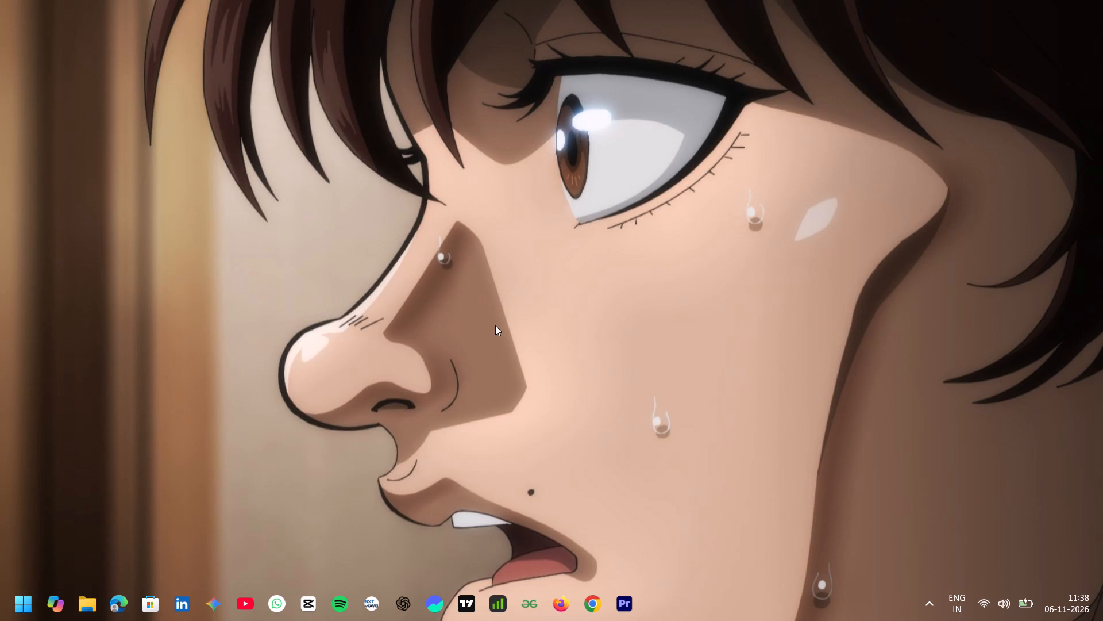
{"action": "key", "text": "v"}
{"action": "left_click", "coordinate": [346, 290]}
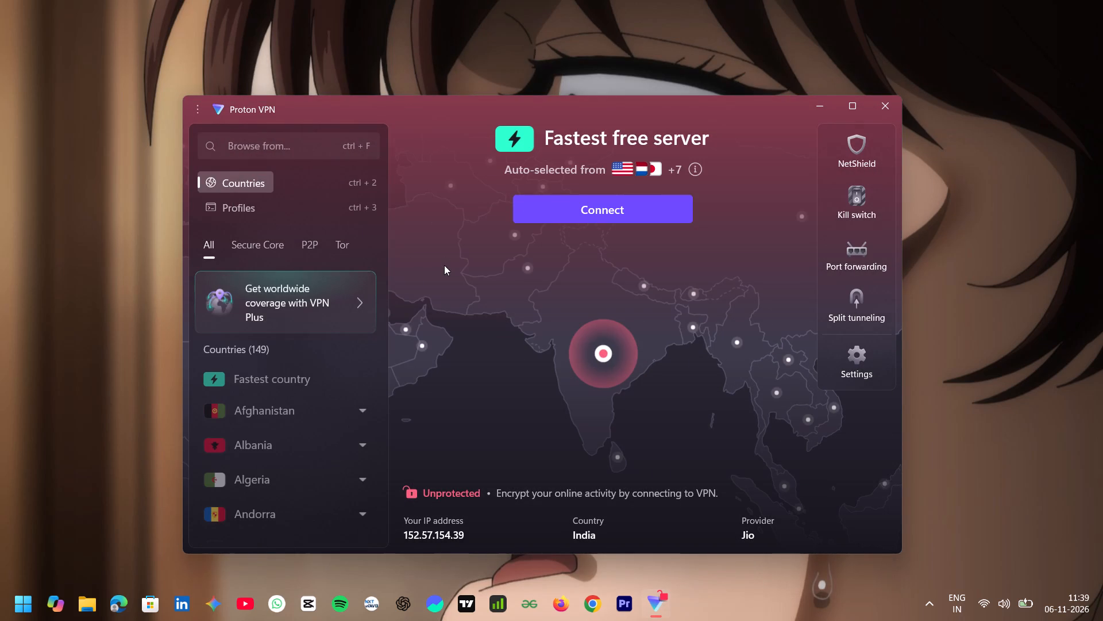
{"action": "left_click", "coordinate": [572, 213]}
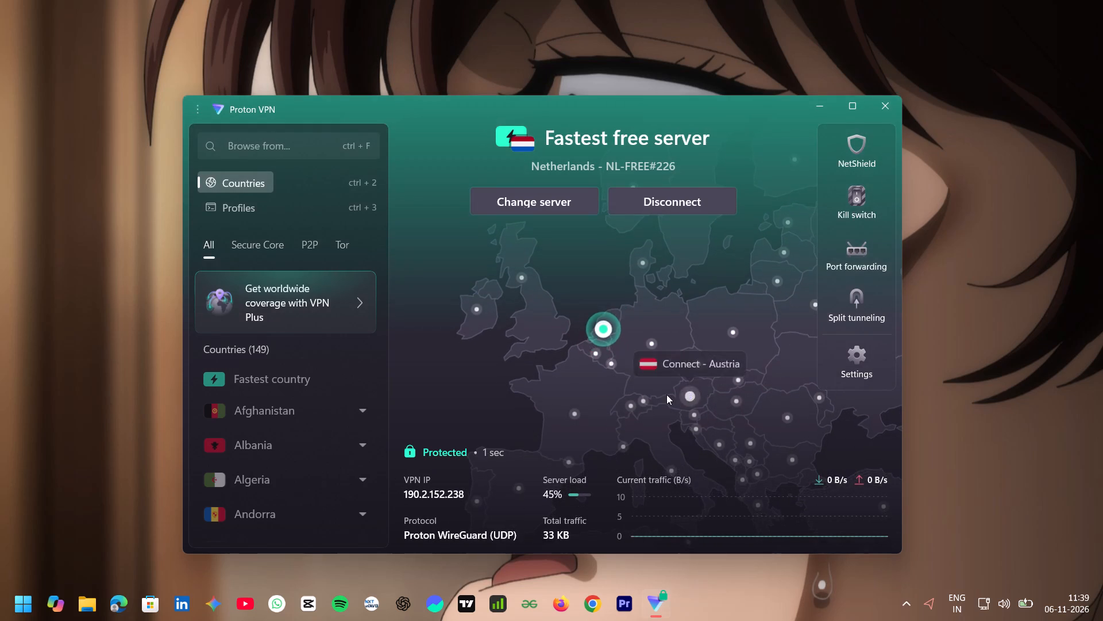
Switch to CapCut and create a new video project.
{"action": "left_click", "coordinate": [317, 607]}
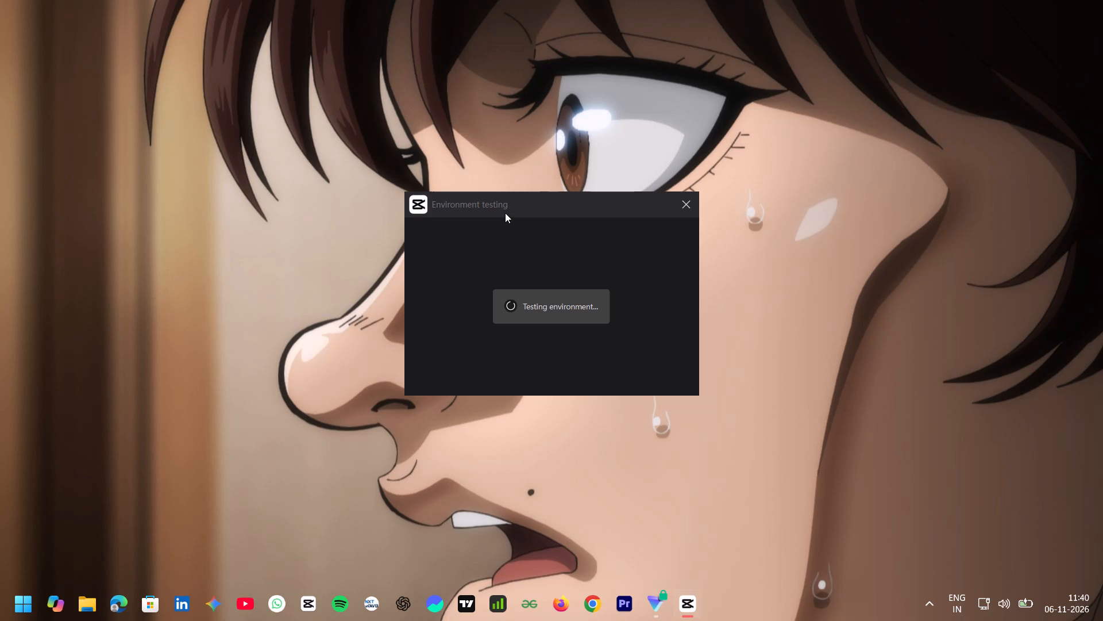
{"action": "left_click", "coordinate": [576, 374]}
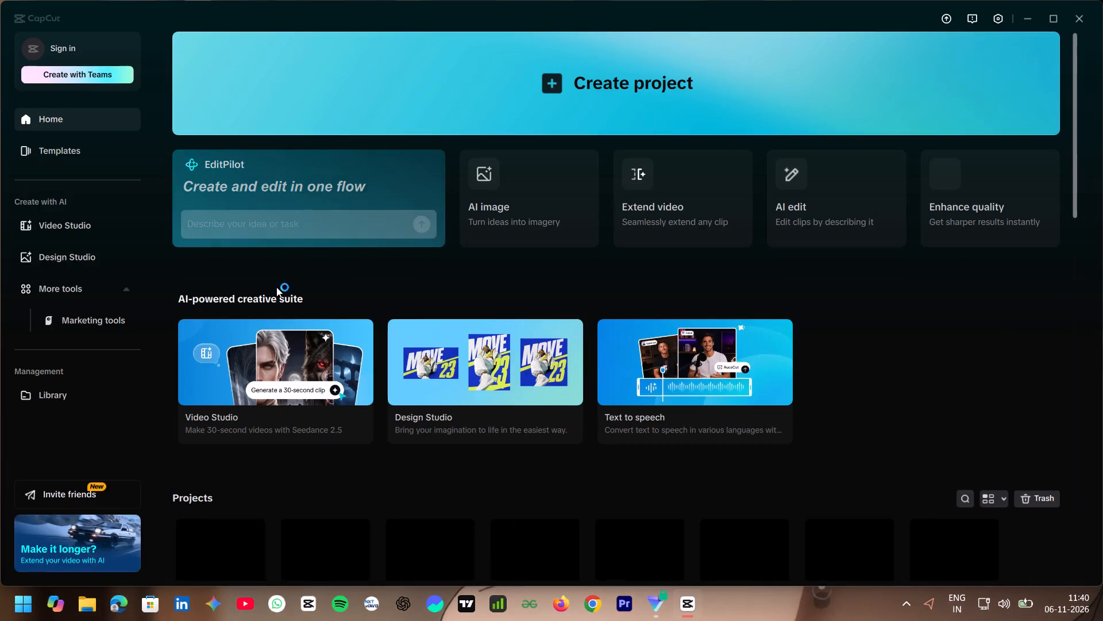
{"action": "scroll", "coordinate": [362, 293], "scroll_direction": "down", "scroll_amount": 1}
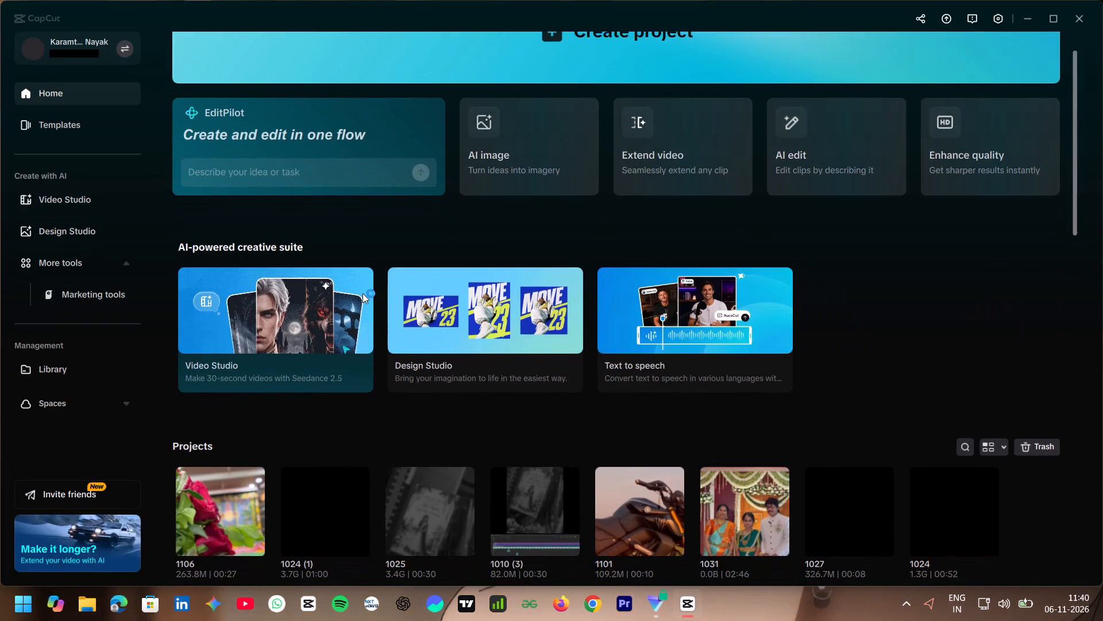
{"action": "scroll", "coordinate": [361, 293], "scroll_direction": "up", "scroll_amount": 3}
{"action": "left_click", "coordinate": [515, 107]}
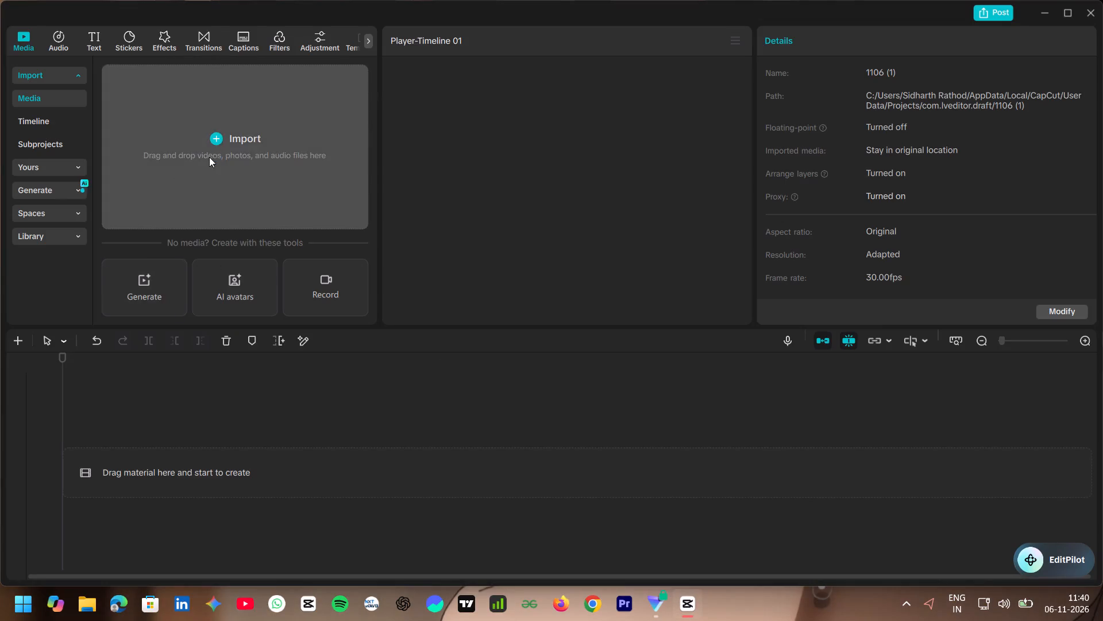
Import all media files from the House Warming folder in Desktop > CDU into the project.
{"action": "left_click", "coordinate": [209, 157]}
{"action": "left_click", "coordinate": [238, 164]}
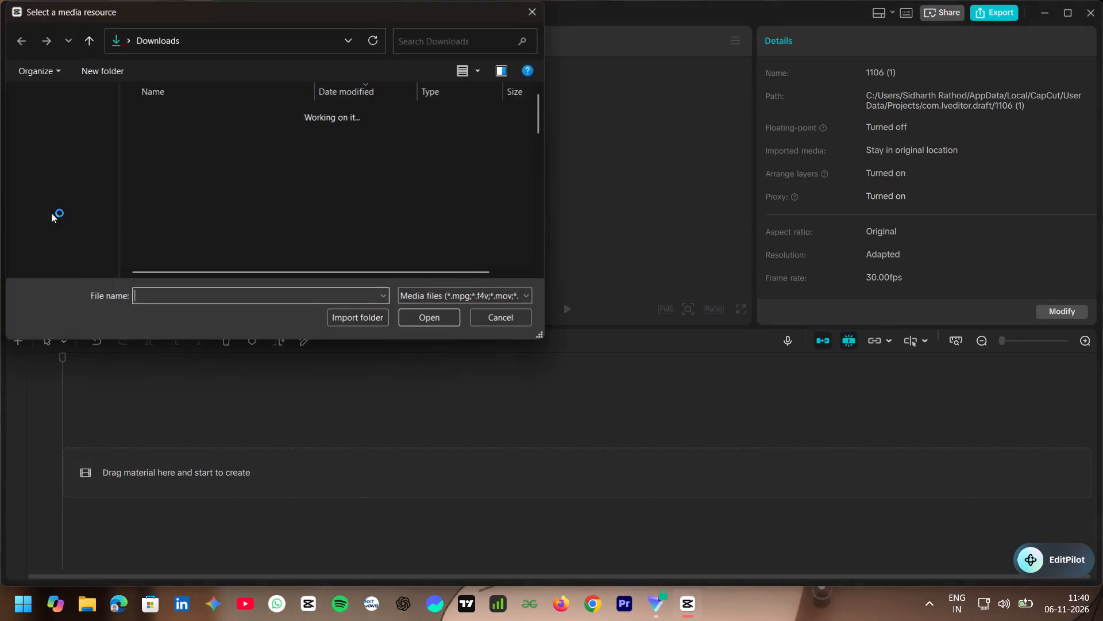
{"action": "scroll", "coordinate": [60, 200], "scroll_direction": "down", "scroll_amount": 1}
{"action": "left_click", "coordinate": [63, 251]}
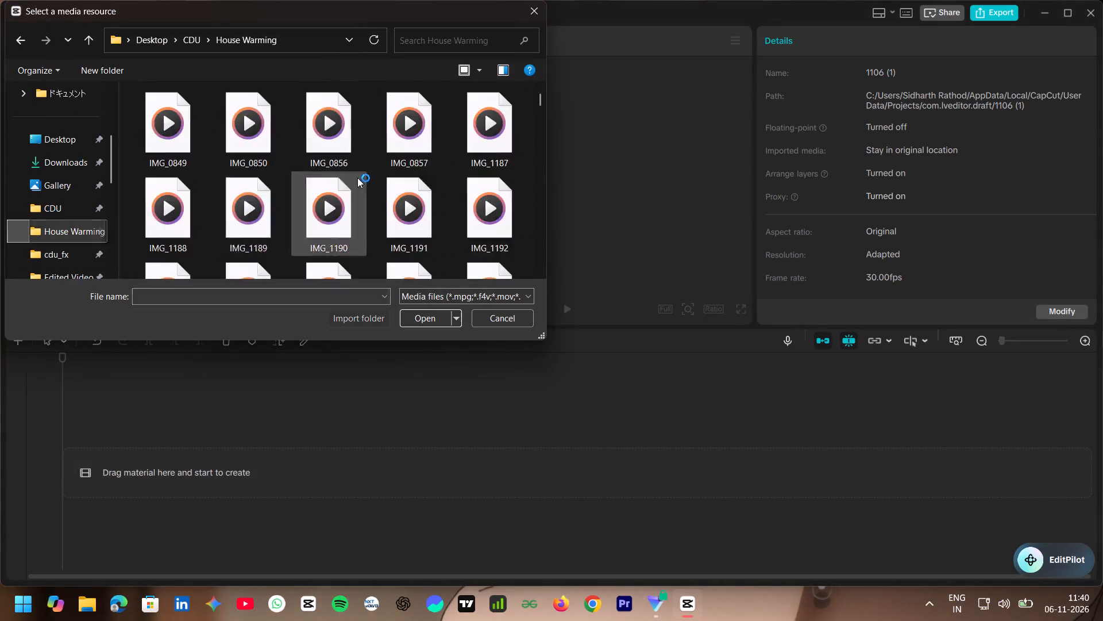
{"action": "key", "text": "ctrl+a"}
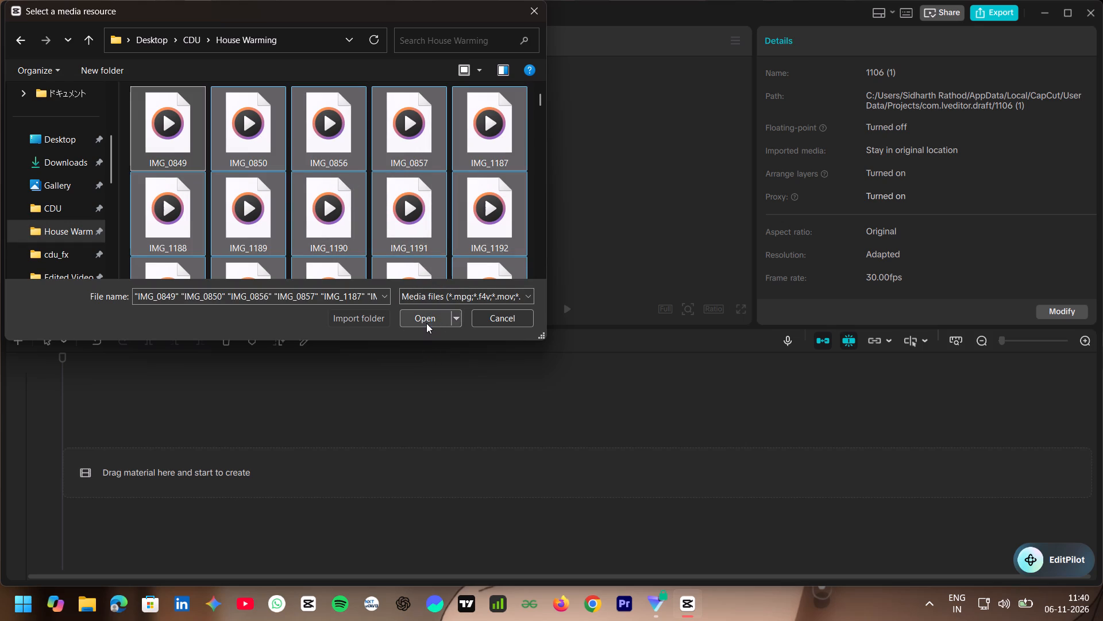
{"action": "left_click", "coordinate": [426, 323]}
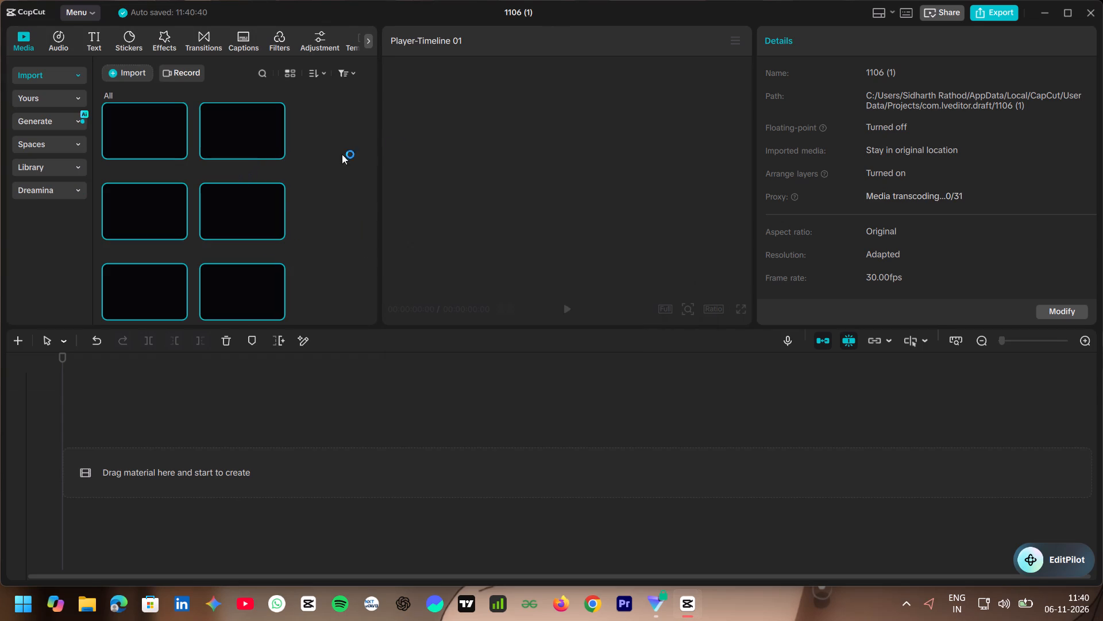
Widen the media area to fit three thumbnail columns and dismiss the CapCut Teams offer.
{"action": "left_click_drag", "start_coordinate": [383, 157], "coordinate": [385, 157]}
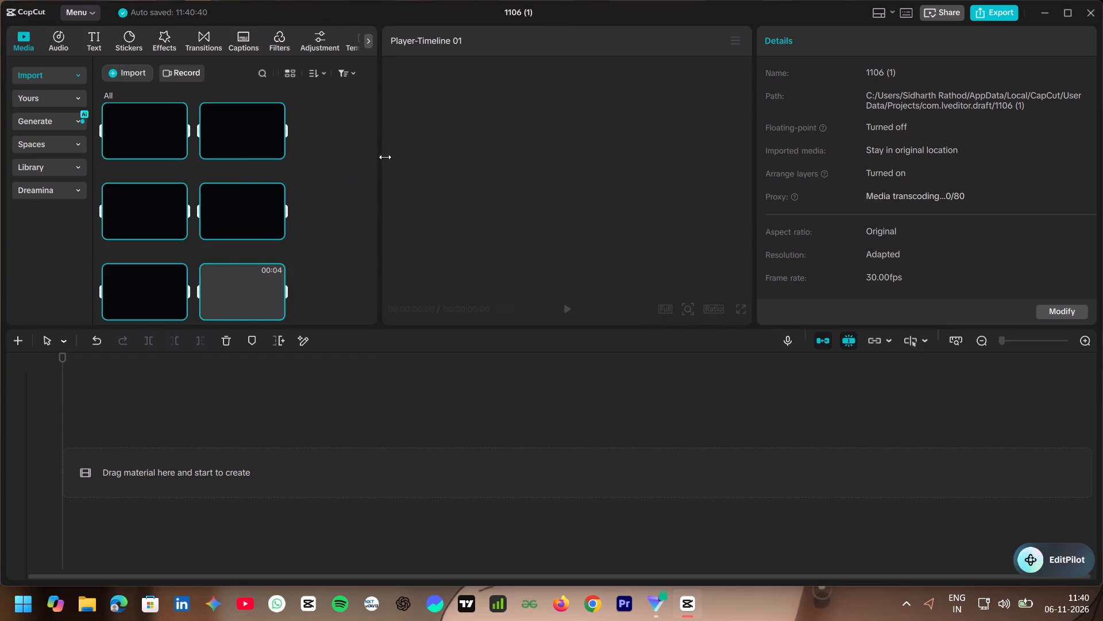
{"action": "left_click_drag", "start_coordinate": [385, 157], "coordinate": [396, 159]}
{"action": "left_click_drag", "start_coordinate": [379, 170], "coordinate": [400, 174]}
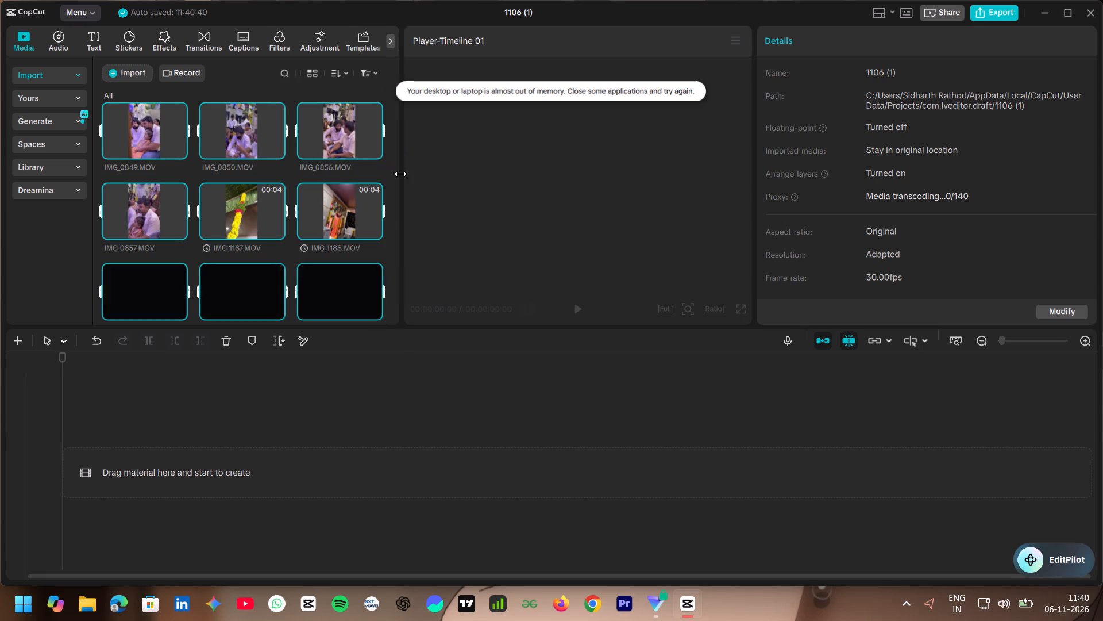
{"action": "left_click_drag", "start_coordinate": [400, 174], "coordinate": [400, 174]}
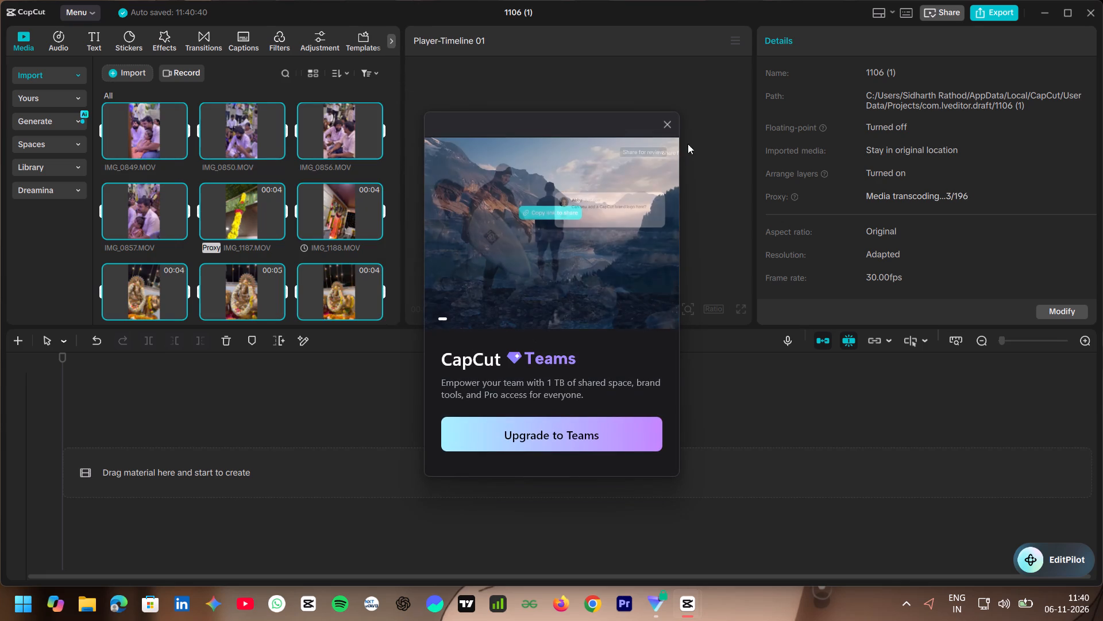
{"action": "left_click", "coordinate": [673, 132]}
Preview IMG_1187.MOV and look through the imported house-warming clips.
{"action": "left_click", "coordinate": [257, 200]}
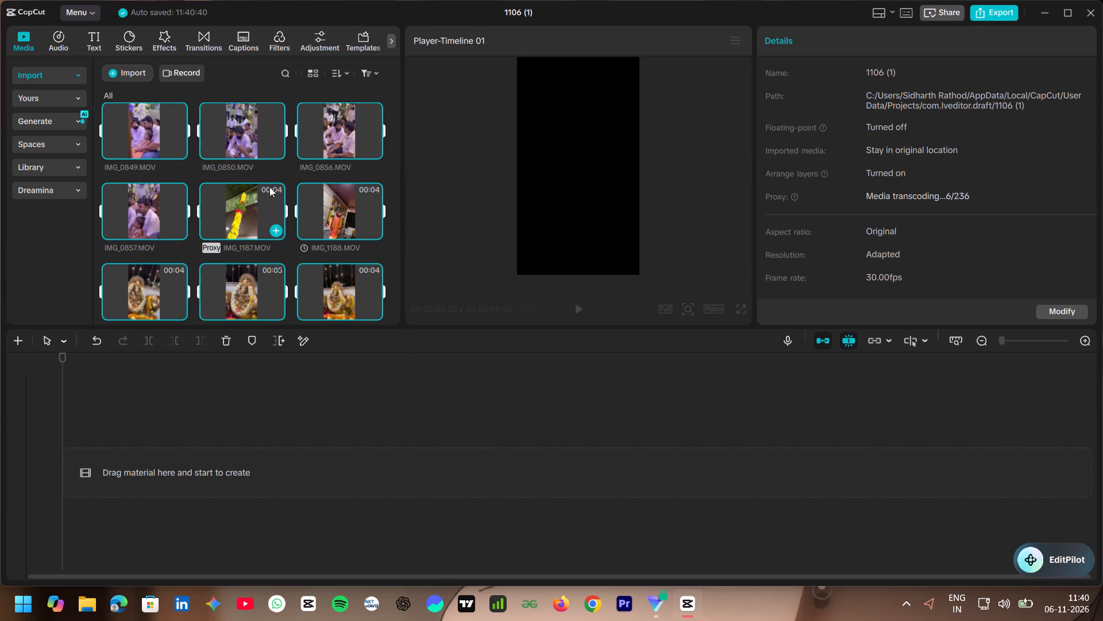
{"action": "scroll", "coordinate": [283, 177], "scroll_direction": "up", "scroll_amount": 5}
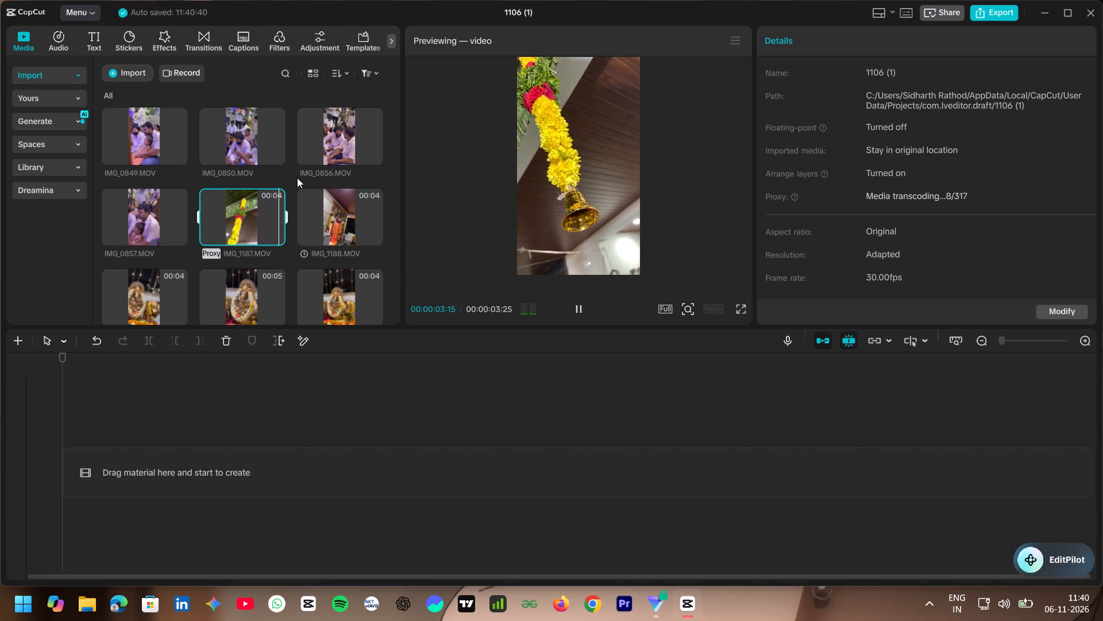
{"action": "scroll", "coordinate": [304, 189], "scroll_direction": "down", "scroll_amount": 1}
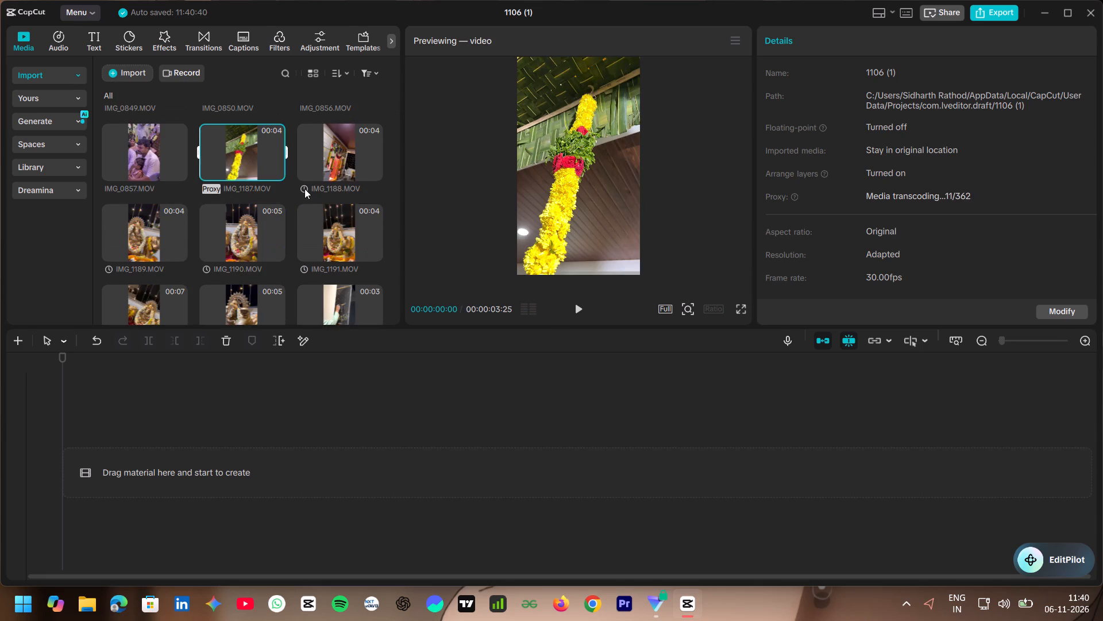
{"action": "scroll", "coordinate": [304, 189], "scroll_direction": "up", "scroll_amount": 3}
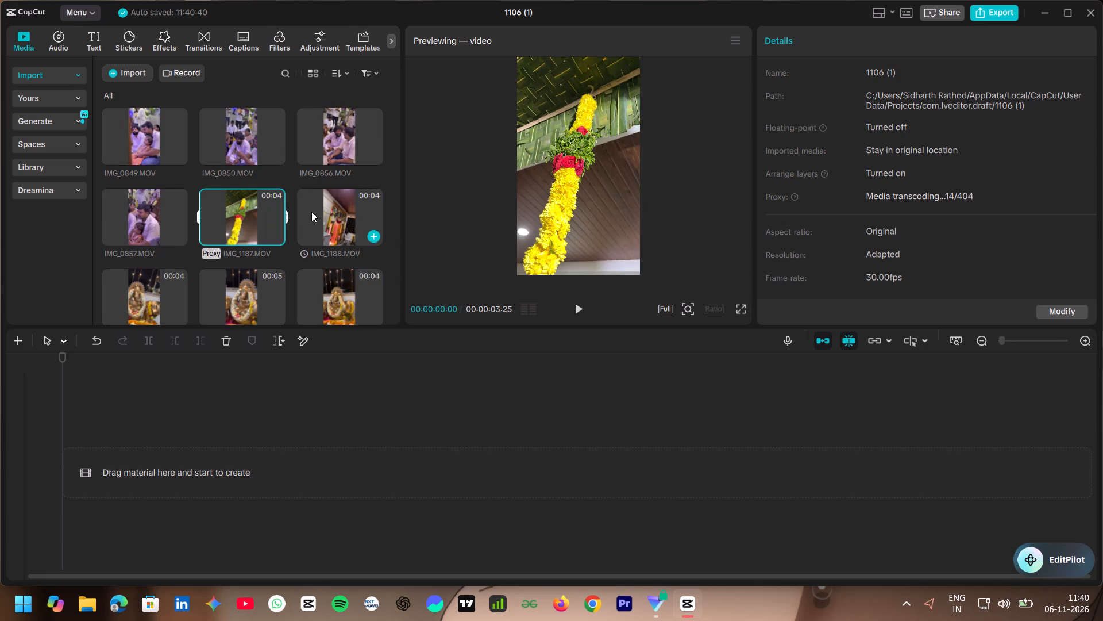
{"action": "scroll", "coordinate": [311, 212], "scroll_direction": "down", "scroll_amount": 3}
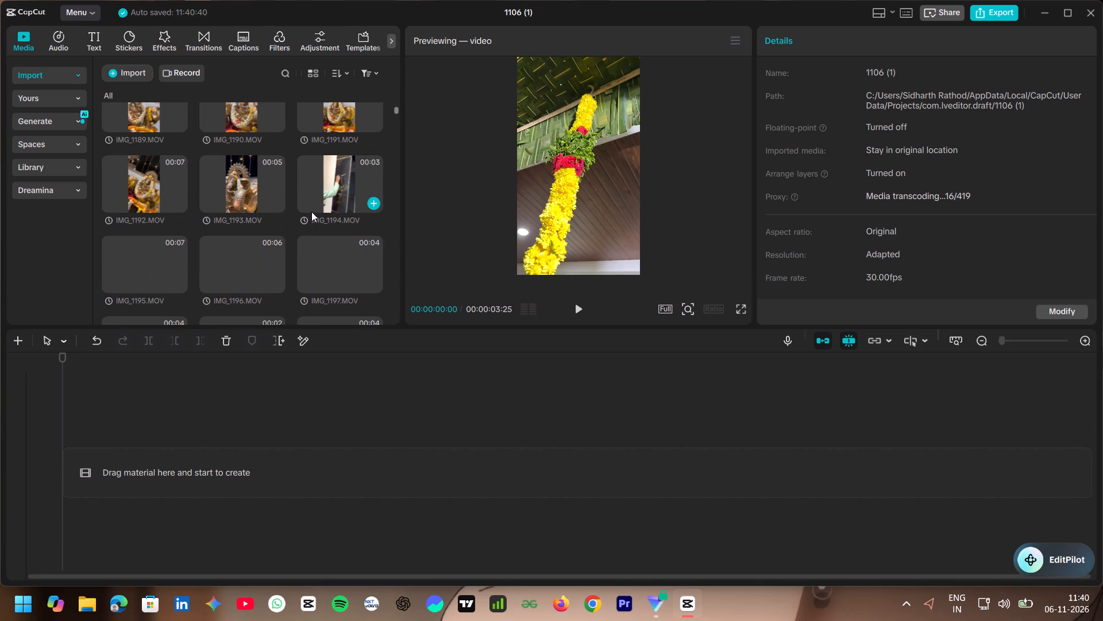
{"action": "scroll", "coordinate": [311, 212], "scroll_direction": "down", "scroll_amount": 6}
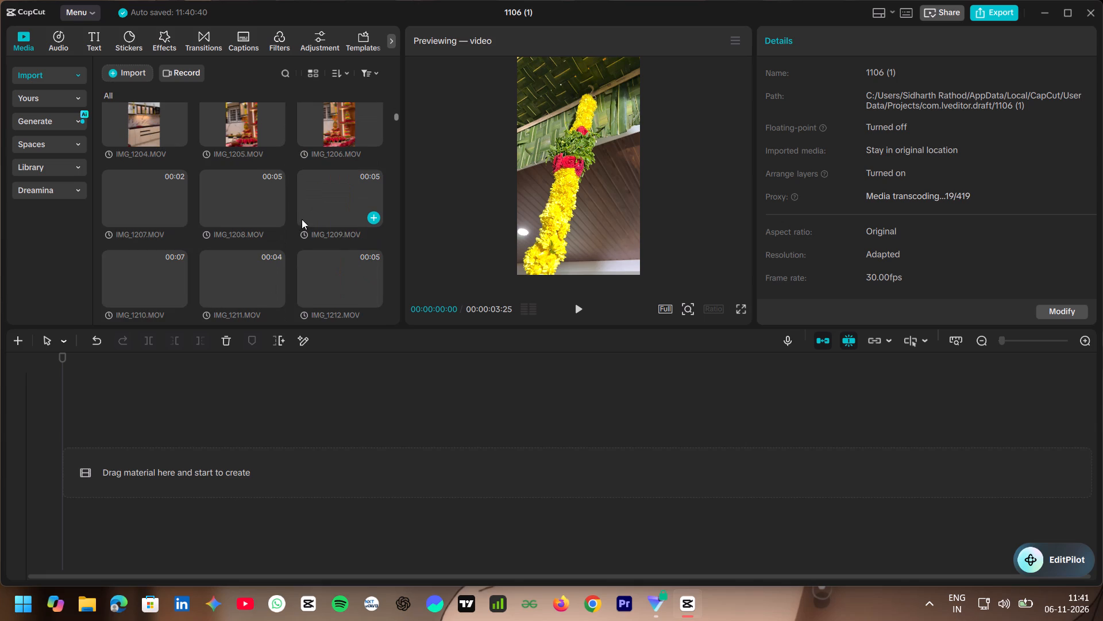
Import today's SnapInsta MP4 video from the Downloads folder into the project media.
{"action": "left_click", "coordinate": [110, 71]}
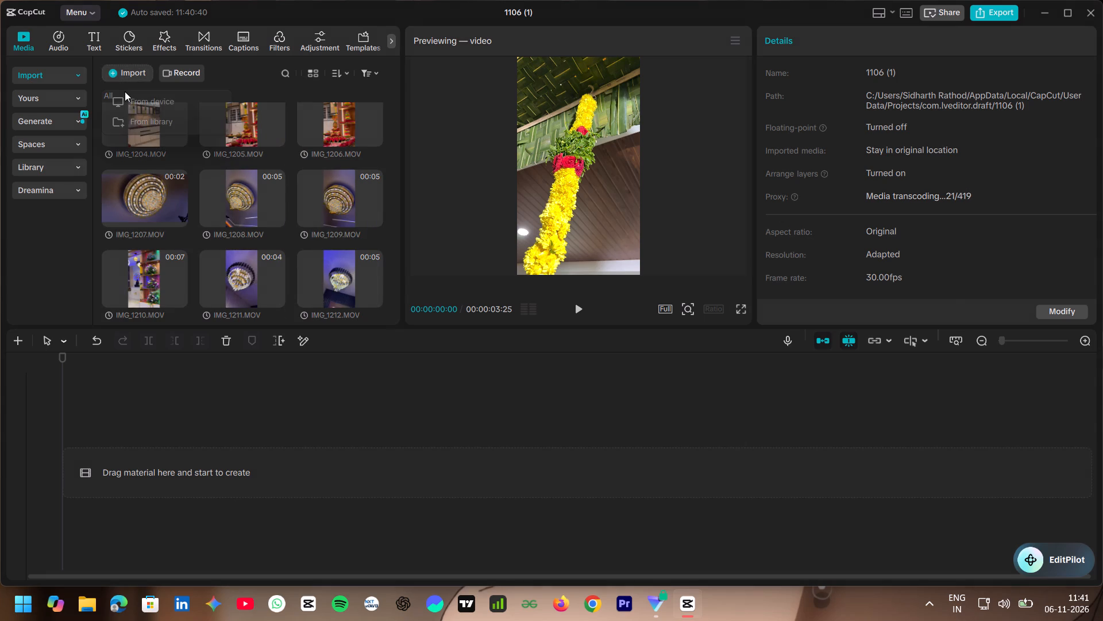
{"action": "left_click", "coordinate": [126, 99]}
{"action": "scroll", "coordinate": [83, 148], "scroll_direction": "down", "scroll_amount": 1}
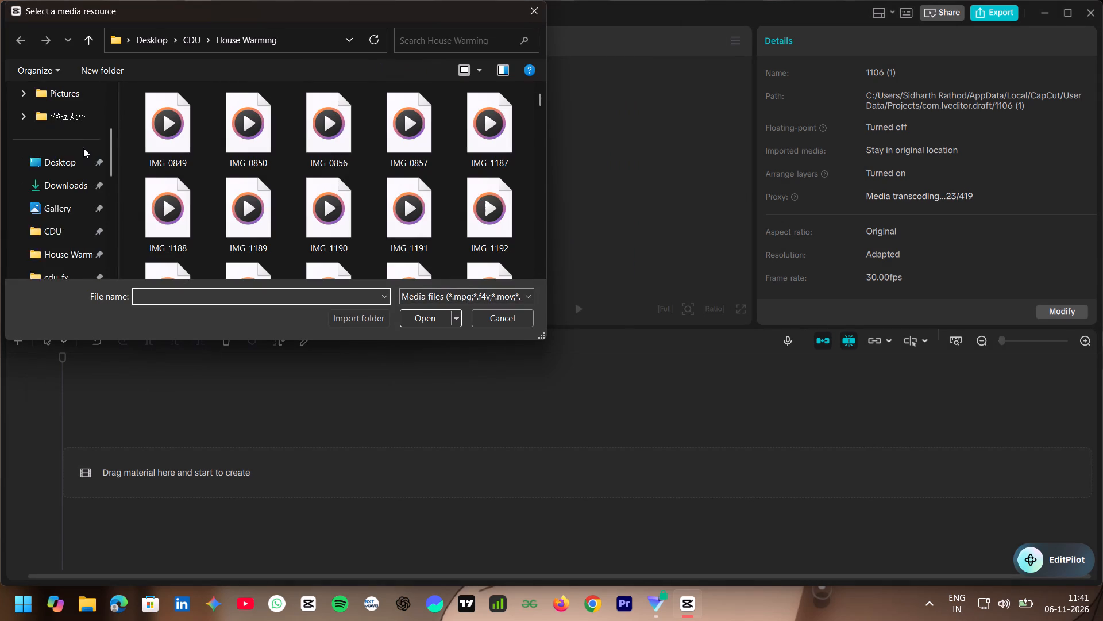
{"action": "scroll", "coordinate": [83, 148], "scroll_direction": "up", "scroll_amount": 3}
{"action": "scroll", "coordinate": [97, 229], "scroll_direction": "down", "scroll_amount": 1}
{"action": "left_click", "coordinate": [69, 226]}
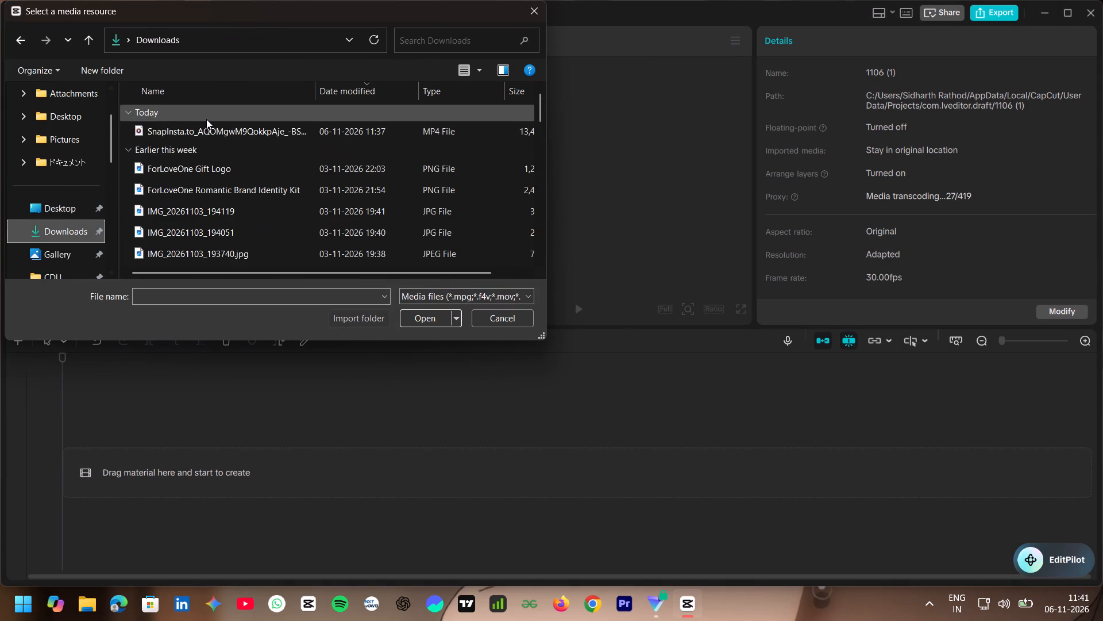
{"action": "left_click", "coordinate": [200, 130]}
{"action": "left_click", "coordinate": [422, 315]}
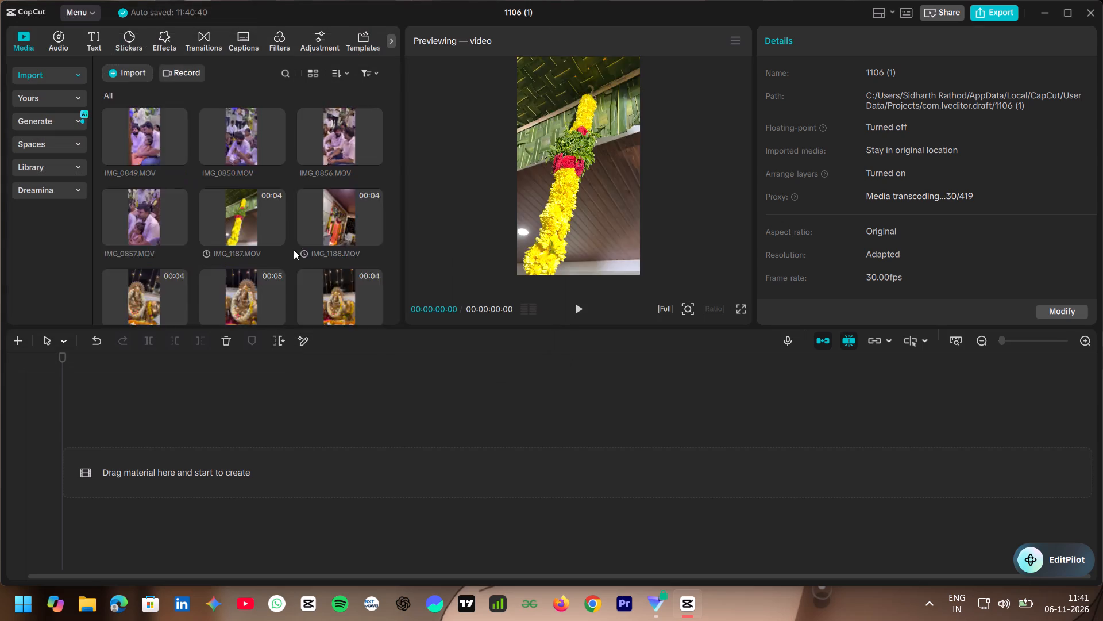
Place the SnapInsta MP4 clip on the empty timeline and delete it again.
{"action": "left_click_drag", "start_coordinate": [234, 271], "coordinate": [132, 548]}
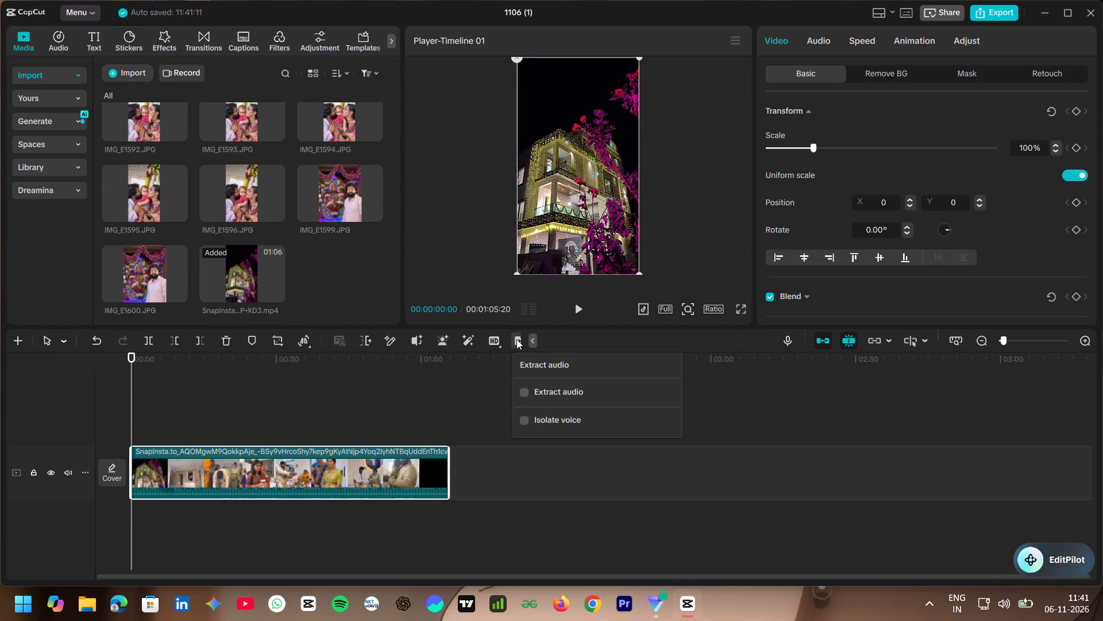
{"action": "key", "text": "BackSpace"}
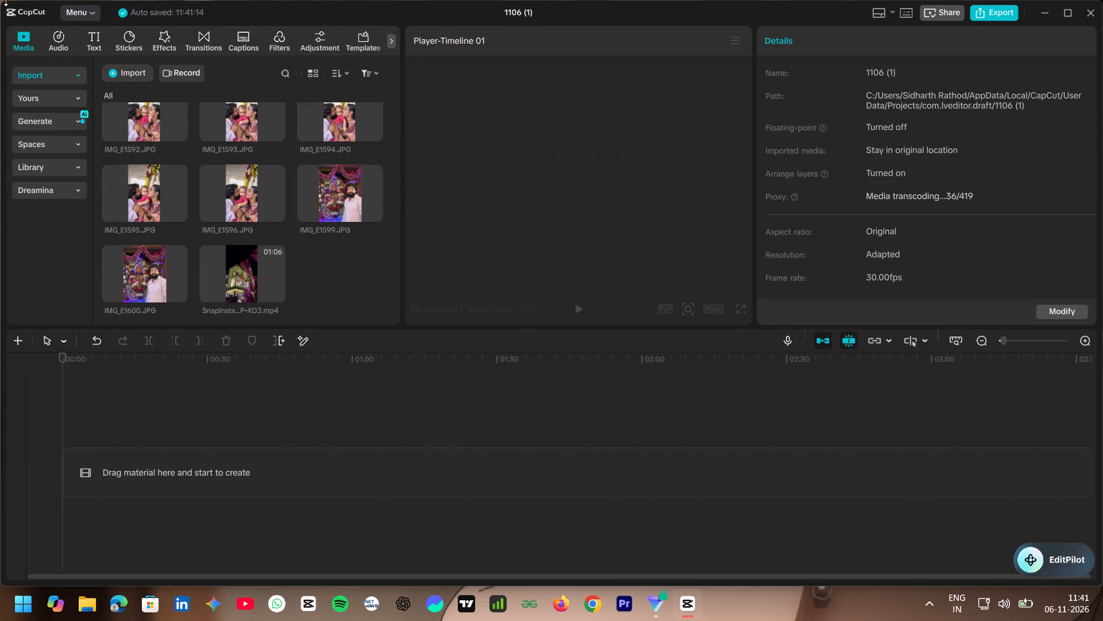
Extract the audio from today's SnapInsta MP4 video in the Downloads folder into the project's audio imports.
{"action": "left_click", "coordinate": [64, 43]}
{"action": "left_click", "coordinate": [115, 70]}
{"action": "left_click", "coordinate": [71, 77]}
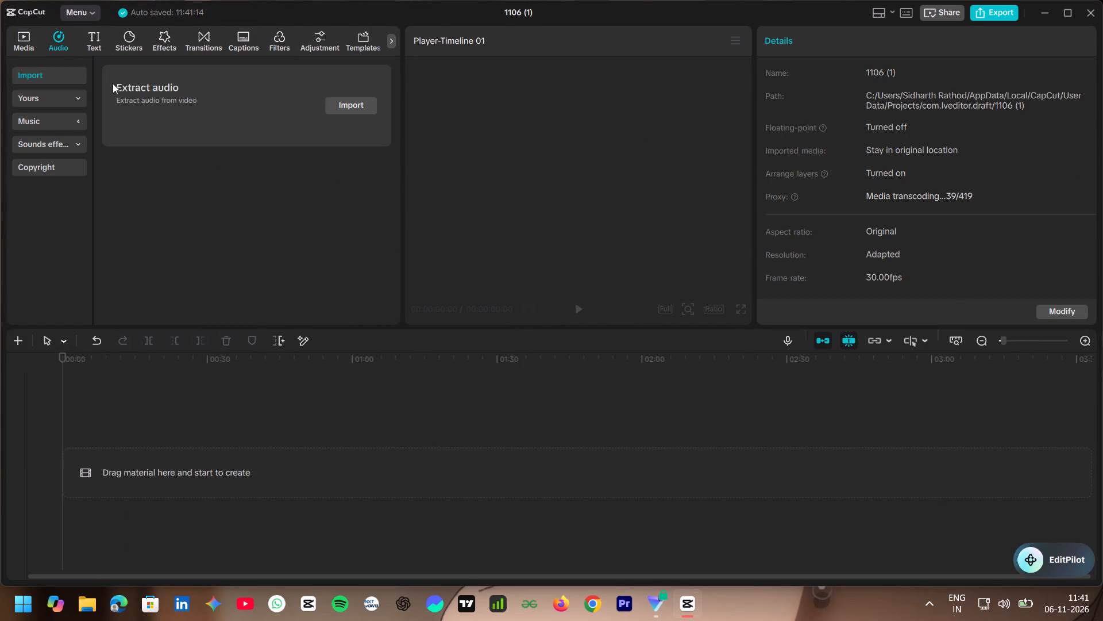
{"action": "left_click", "coordinate": [332, 104]}
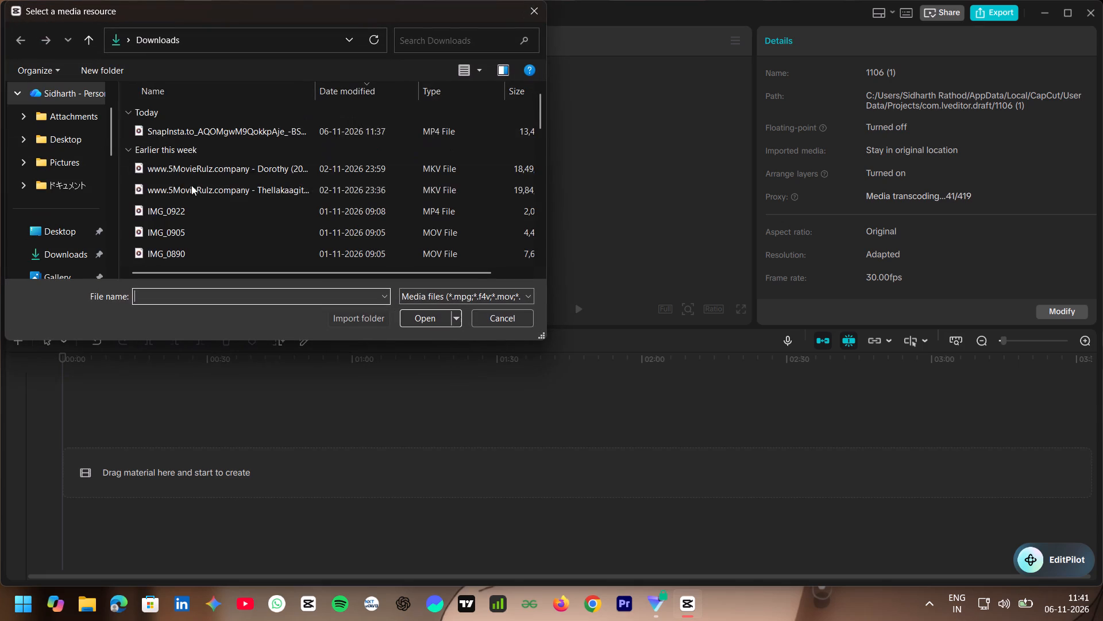
{"action": "left_click", "coordinate": [176, 124]}
{"action": "left_click", "coordinate": [415, 317]}
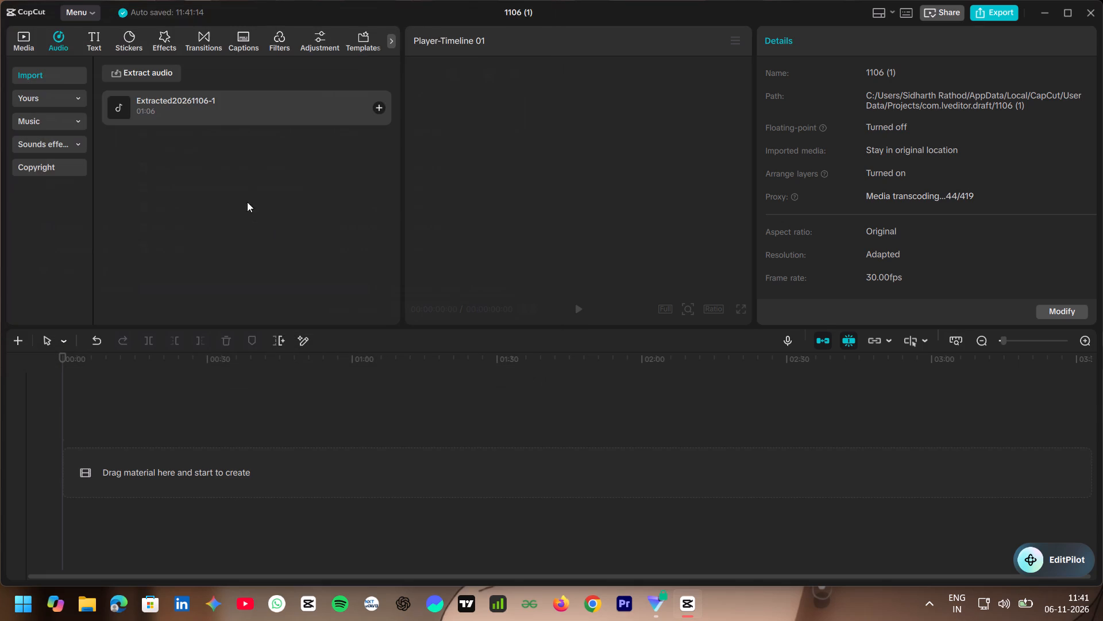
Place the extracted audio on the timeline so it starts at 00:00 and return the playhead to the beginning.
{"action": "left_click_drag", "start_coordinate": [221, 113], "coordinate": [138, 544]}
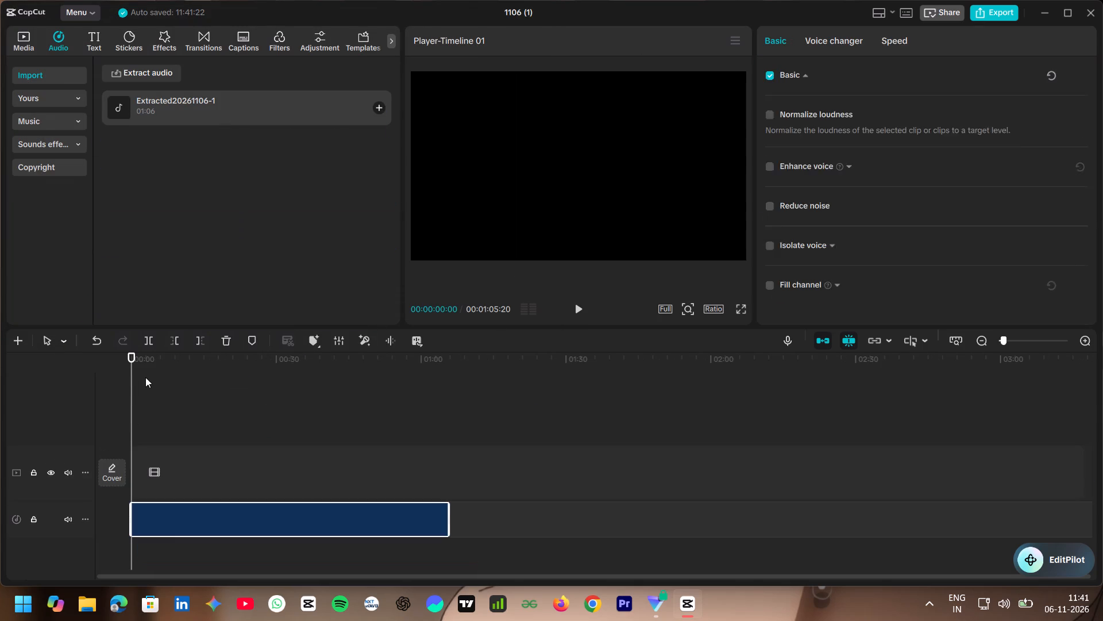
{"action": "left_click", "coordinate": [149, 388]}
{"action": "left_click_drag", "start_coordinate": [149, 390], "coordinate": [91, 412]}
Trim the silent opening off the extracted audio at 00:00:00:13 and position the remaining clip at the timeline's start.
{"action": "scroll", "coordinate": [279, 455], "scroll_direction": "up", "scroll_amount": 9, "text": "ctrl"}
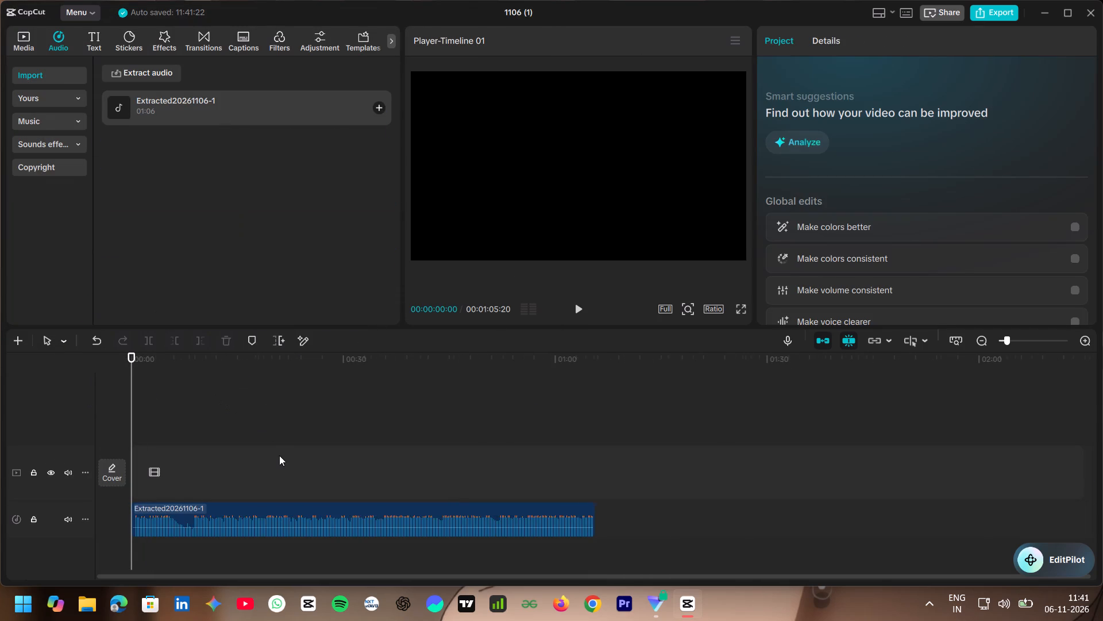
{"action": "scroll", "coordinate": [279, 455], "scroll_direction": "up", "scroll_amount": 16, "text": "ctrl"}
{"action": "scroll", "coordinate": [233, 443], "scroll_direction": "up", "scroll_amount": 5, "text": "ctrl"}
{"action": "scroll", "coordinate": [192, 432], "scroll_direction": "right", "scroll_amount": 1}
{"action": "scroll", "coordinate": [189, 430], "scroll_direction": "up", "scroll_amount": 1, "text": "ctrl"}
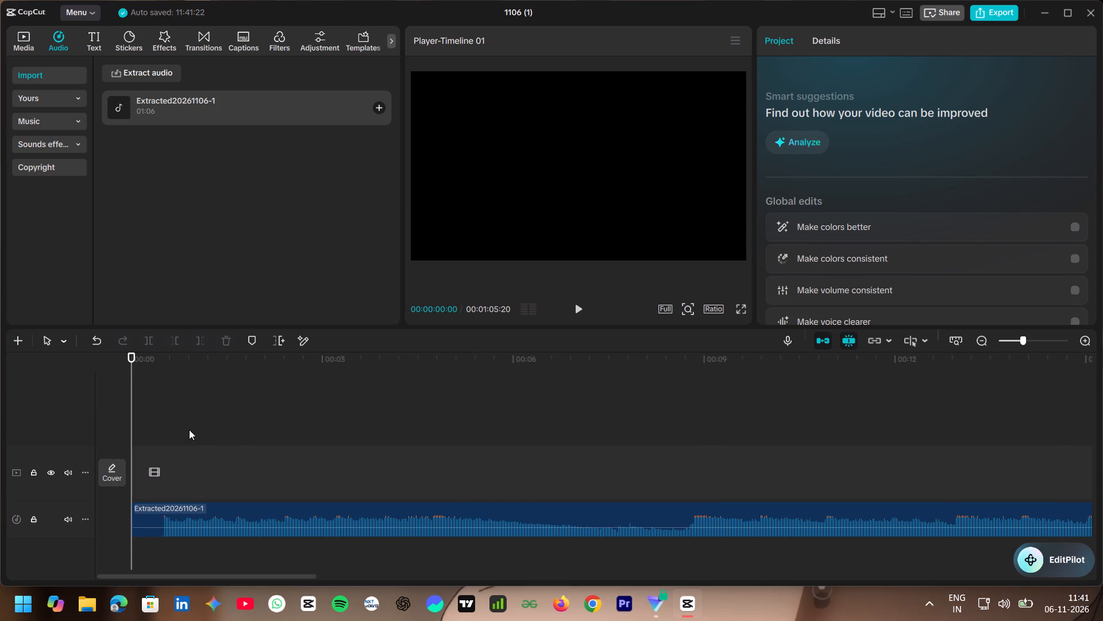
{"action": "key", "text": "space"}
{"action": "key", "text": "space"}
{"action": "key", "text": "space"}
{"action": "key", "text": "space"}
{"action": "key", "text": "space"}
{"action": "key", "text": "space"}
{"action": "left_click", "coordinate": [174, 421]}
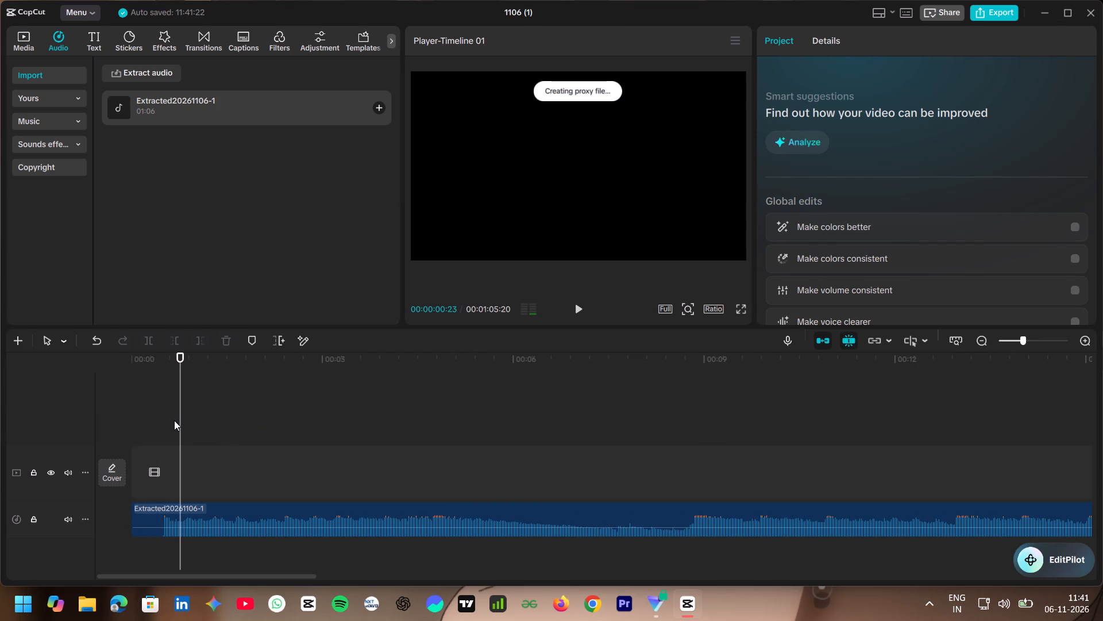
{"action": "left_click_drag", "start_coordinate": [174, 420], "coordinate": [160, 424]}
{"action": "left_click", "coordinate": [217, 526]}
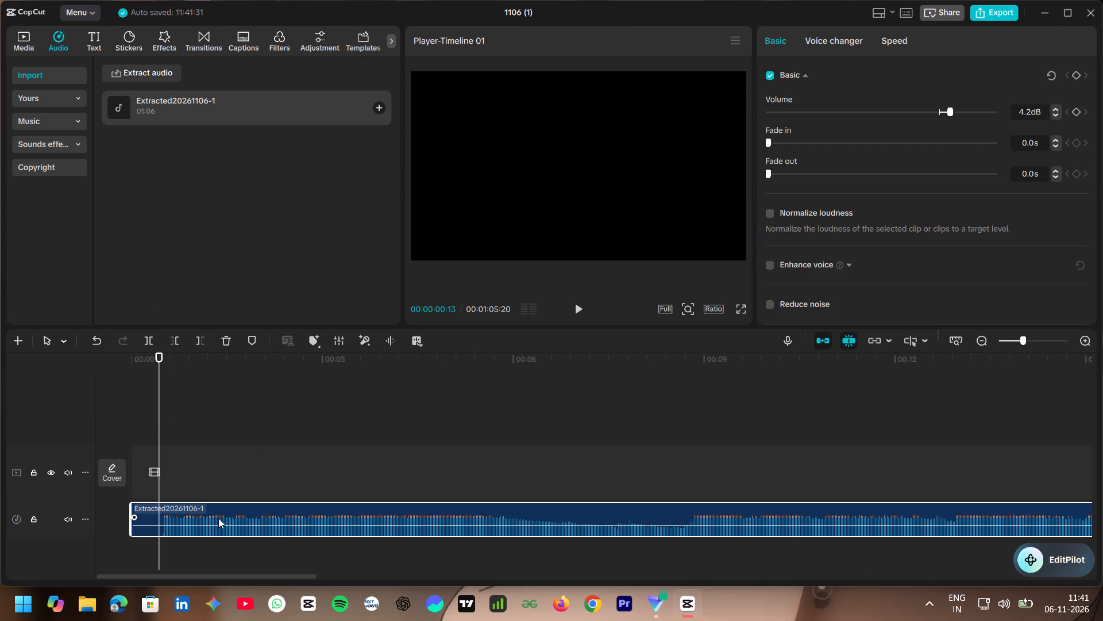
{"action": "key", "text": "ctrl+z"}
{"action": "key", "text": "q"}
{"action": "left_click_drag", "start_coordinate": [210, 513], "coordinate": [85, 476]}
Play the trimmed audio from near its beginning through to about 19 seconds to review the track.
{"action": "left_click", "coordinate": [138, 407]}
{"action": "left_click_drag", "start_coordinate": [138, 407], "coordinate": [105, 419]}
{"action": "key", "text": "space"}
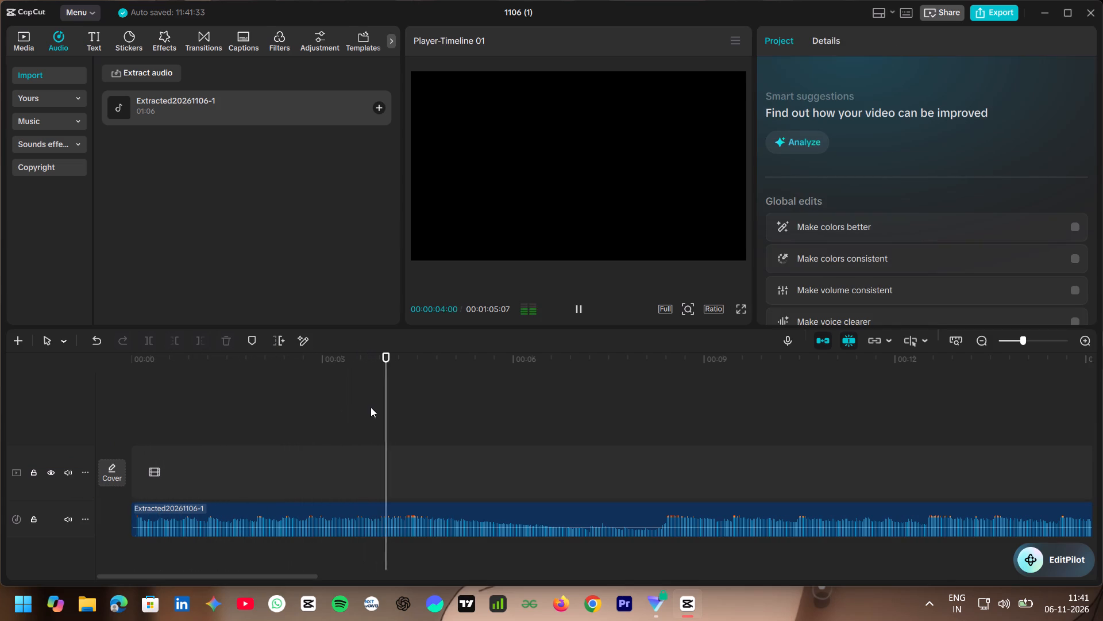
{"action": "key", "text": "space"}
{"action": "left_click", "coordinate": [280, 413]}
{"action": "left_click_drag", "start_coordinate": [280, 413], "coordinate": [156, 424]}
{"action": "key", "text": "space"}
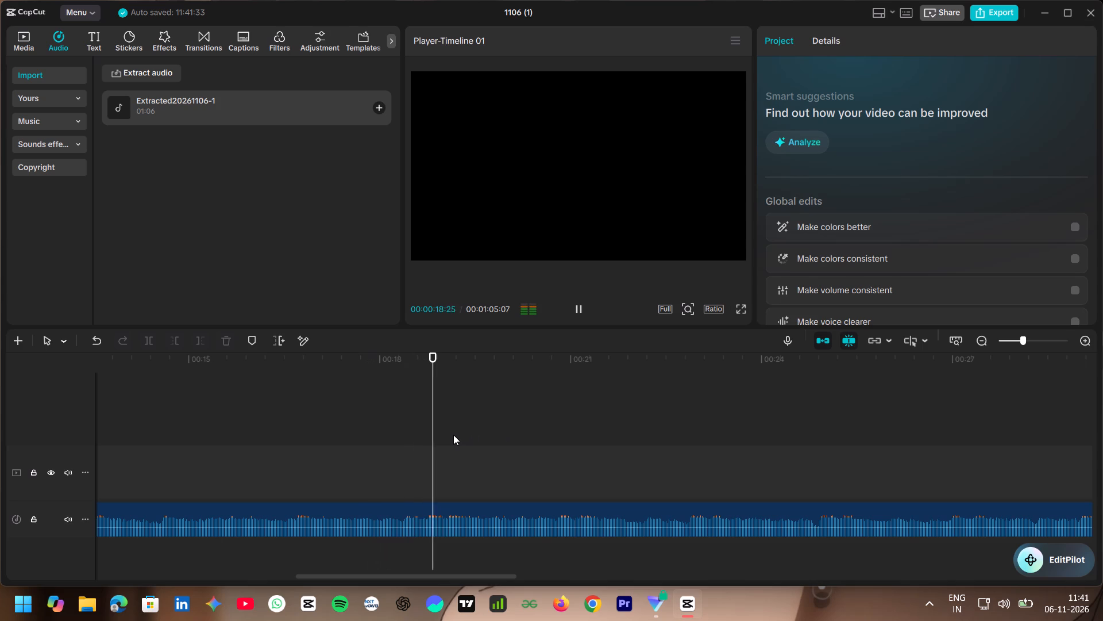
{"action": "key", "text": "space"}
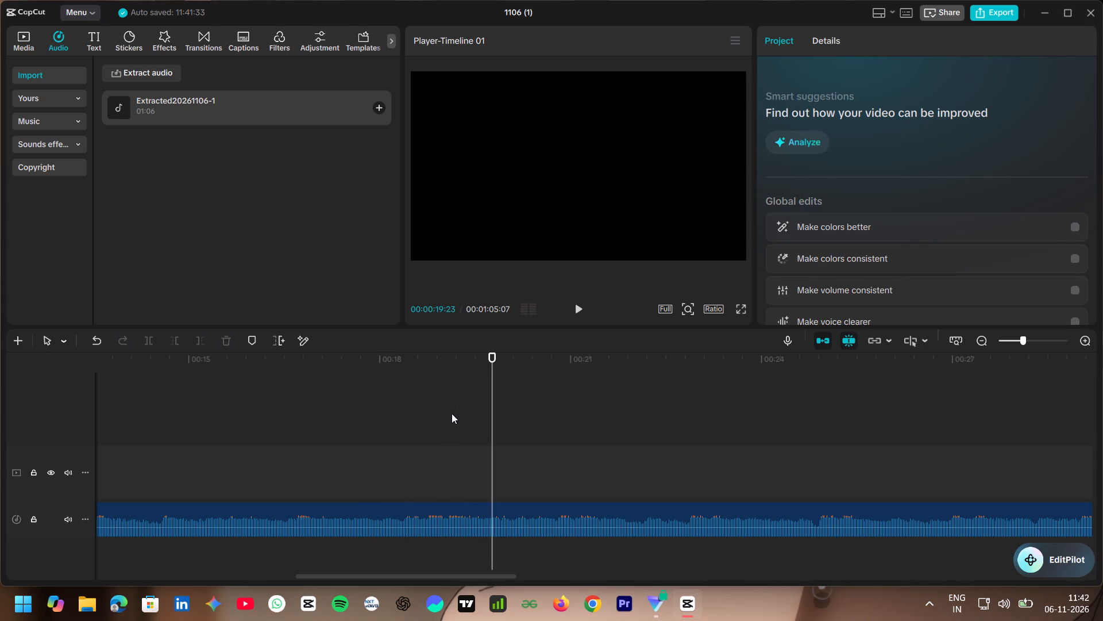
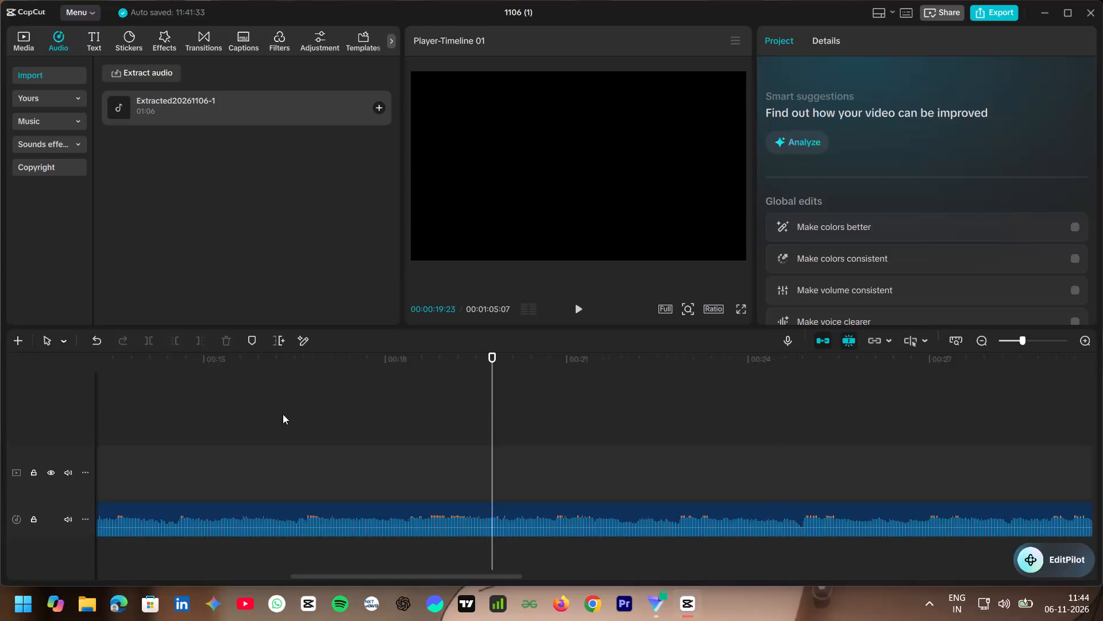
Replay the extracted audio from the timeline's start, then listen again to the passage from about 15 to 20 seconds.
{"action": "left_click", "coordinate": [283, 414]}
{"action": "left_click_drag", "start_coordinate": [280, 414], "coordinate": [279, 414]}
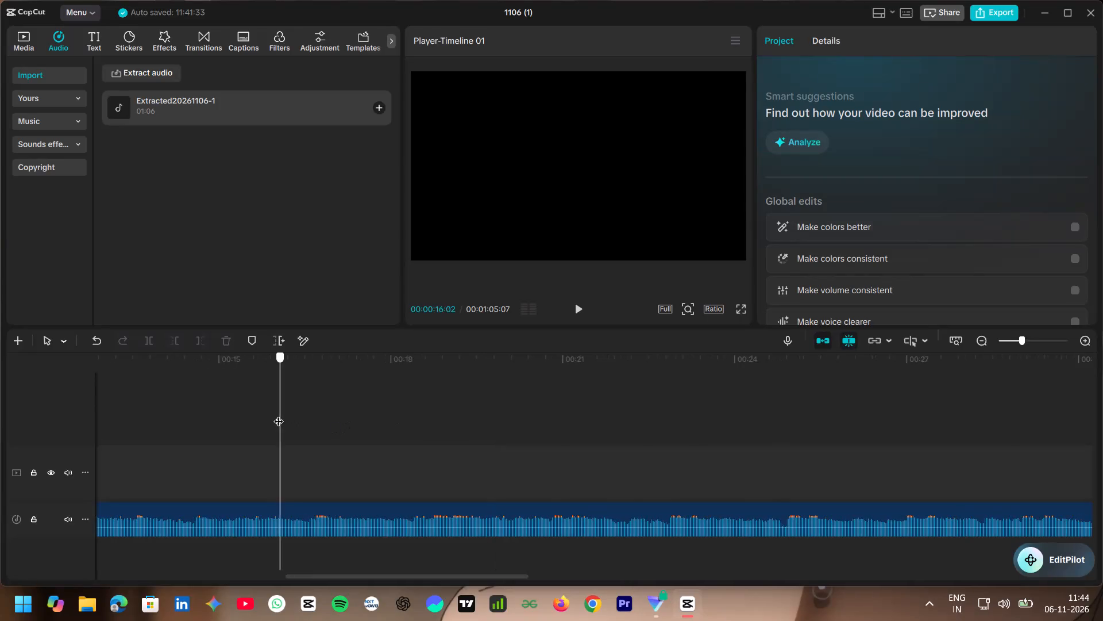
{"action": "left_click_drag", "start_coordinate": [279, 414], "coordinate": [0, 422]}
{"action": "key", "text": "space"}
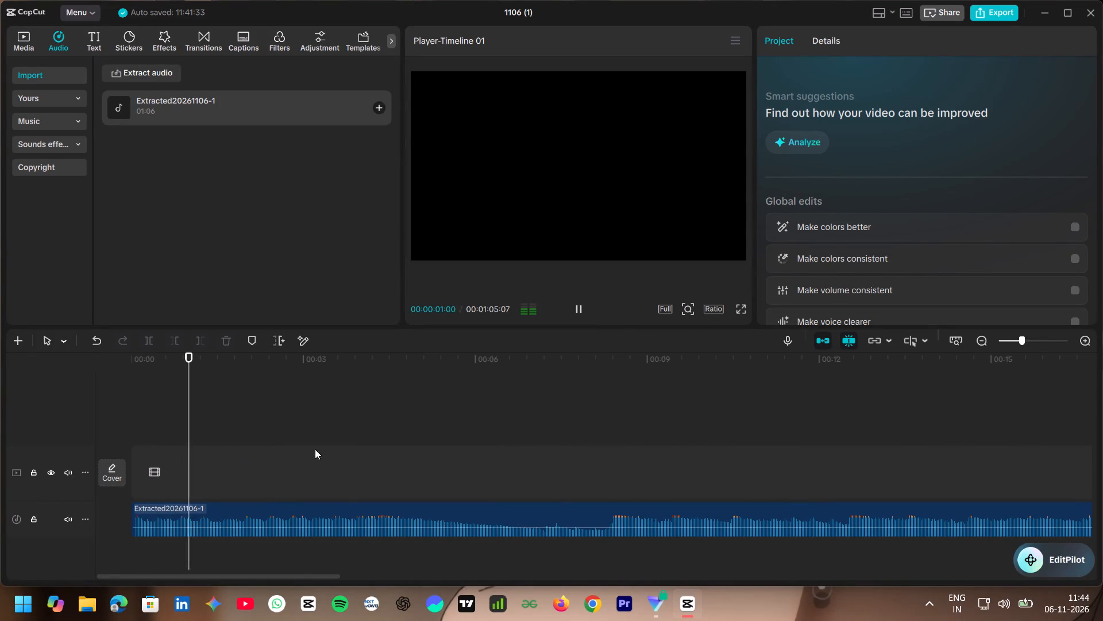
{"action": "left_click", "coordinate": [440, 415]}
{"action": "key", "text": "space"}
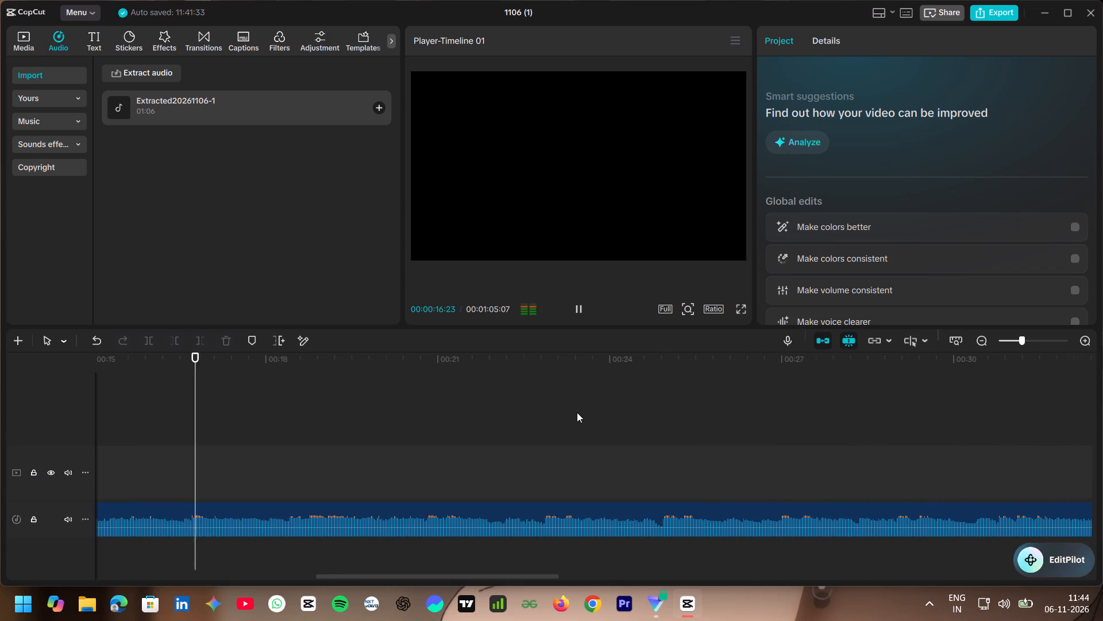
{"action": "key", "text": "space"}
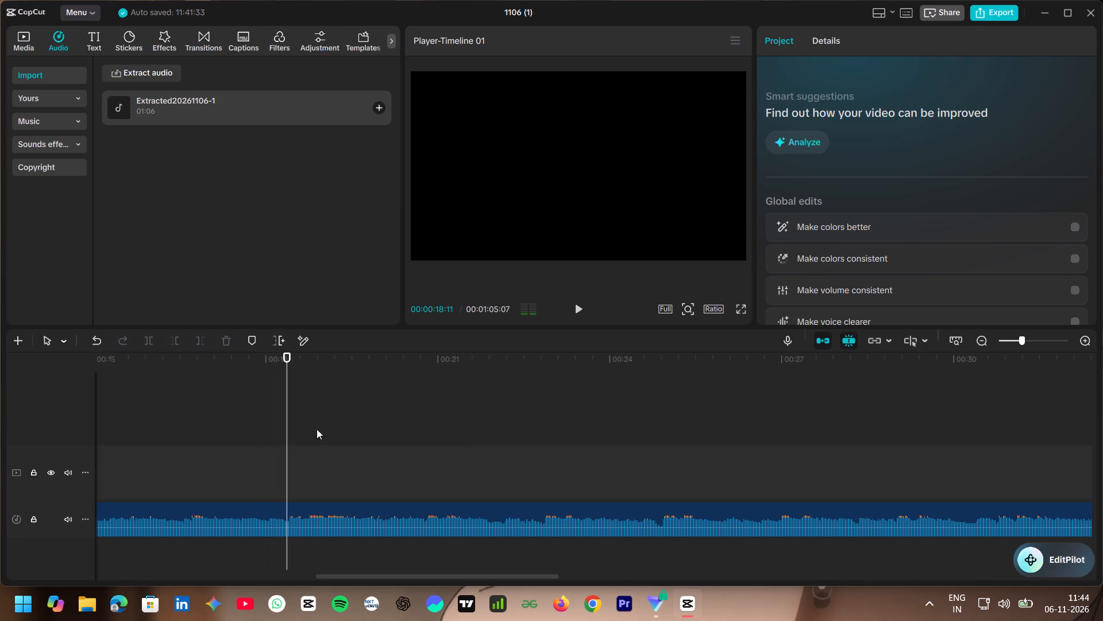
{"action": "left_click", "coordinate": [128, 422]}
{"action": "key", "text": "space"}
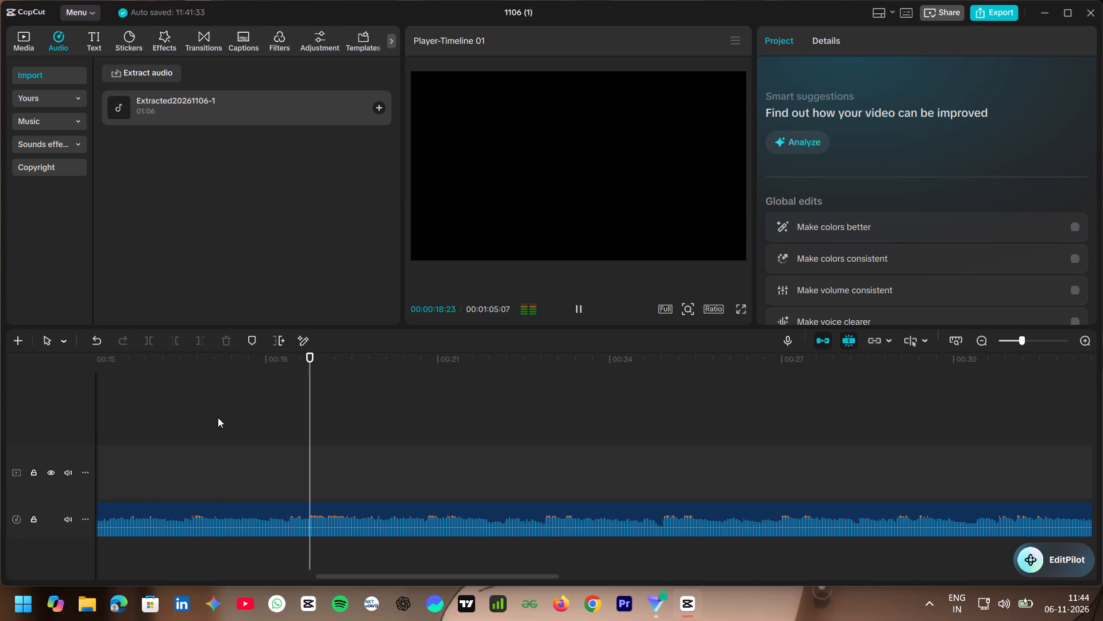
{"action": "key", "text": "space"}
{"action": "scroll", "coordinate": [239, 420], "scroll_direction": "right", "scroll_amount": 7}
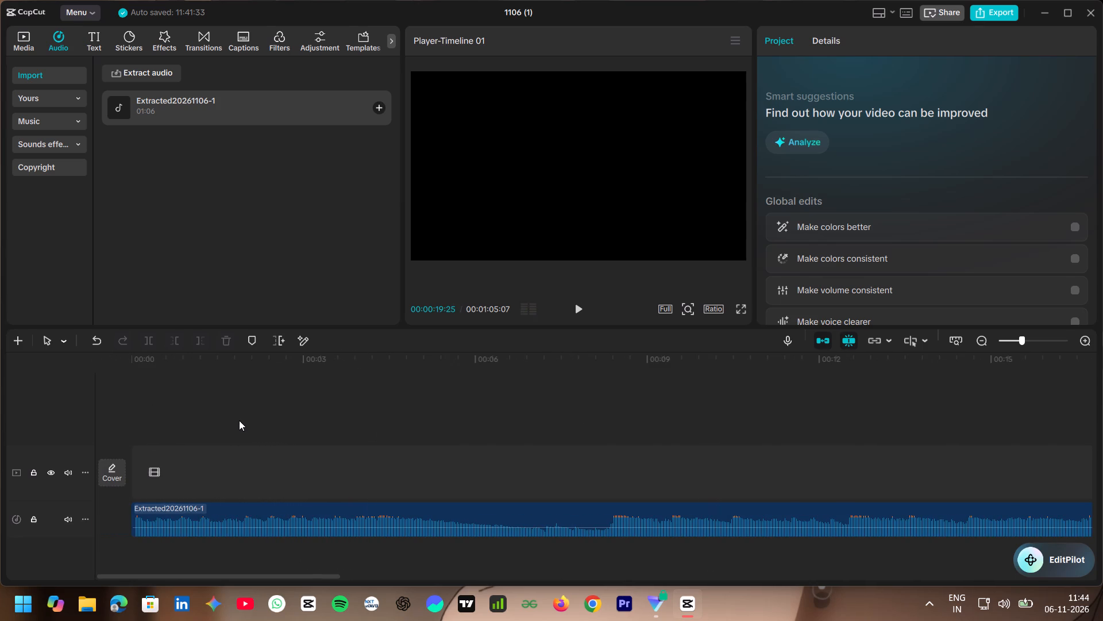
{"action": "scroll", "coordinate": [239, 420], "scroll_direction": "right", "scroll_amount": 1}
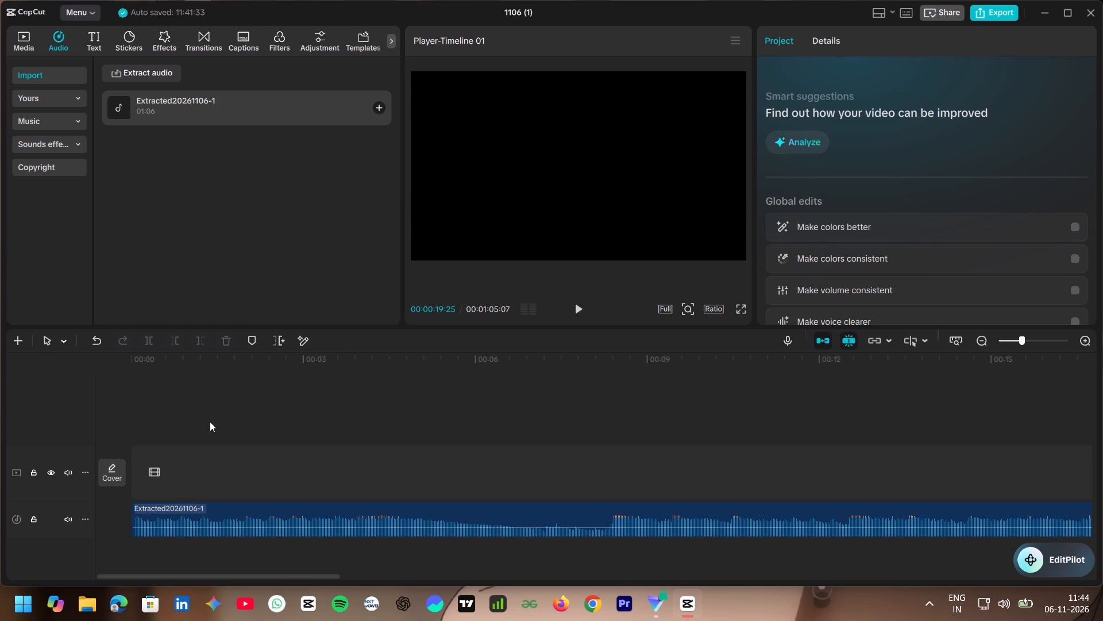
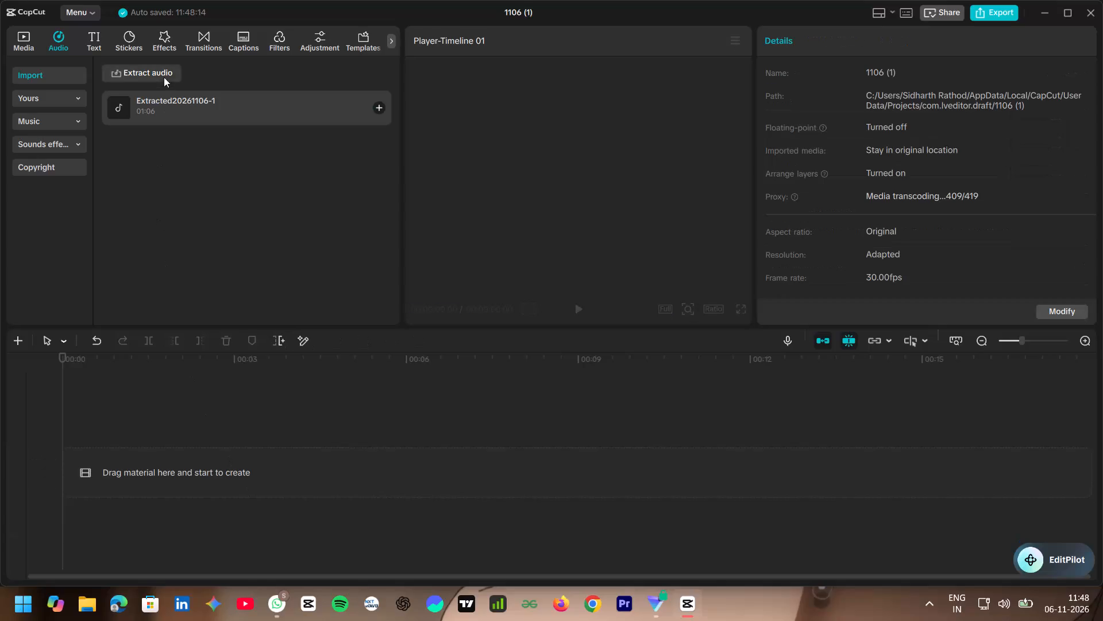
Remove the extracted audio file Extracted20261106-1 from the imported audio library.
{"action": "left_click", "coordinate": [170, 109]}
{"action": "key", "text": "BackSpace"}
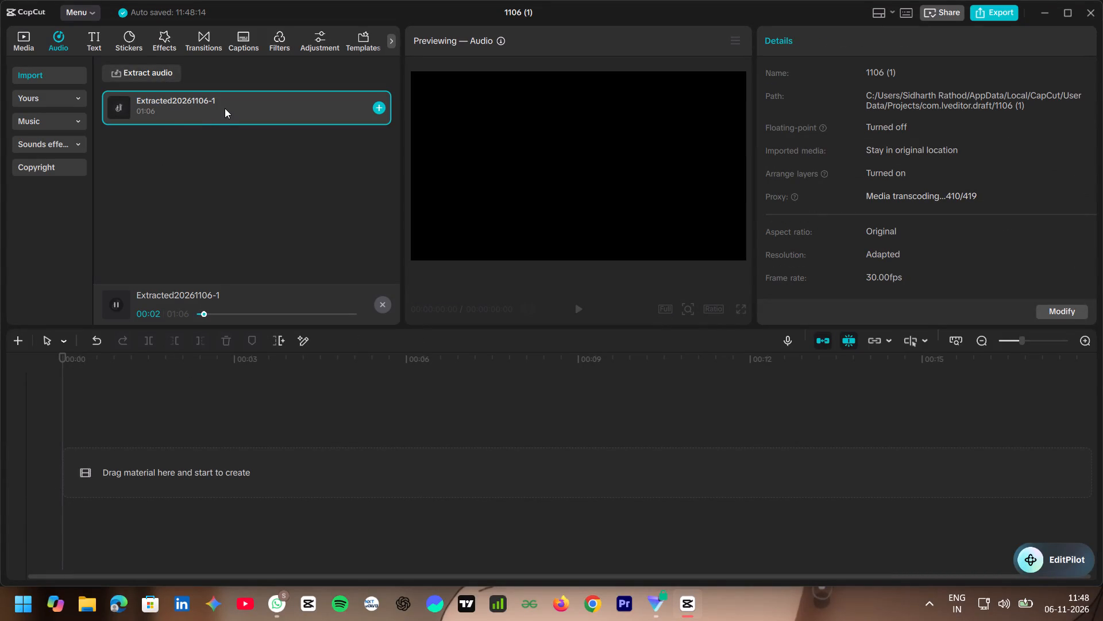
{"action": "key", "text": "BackSpace"}
{"action": "right_click", "coordinate": [225, 108]}
{"action": "left_click", "coordinate": [249, 118]}
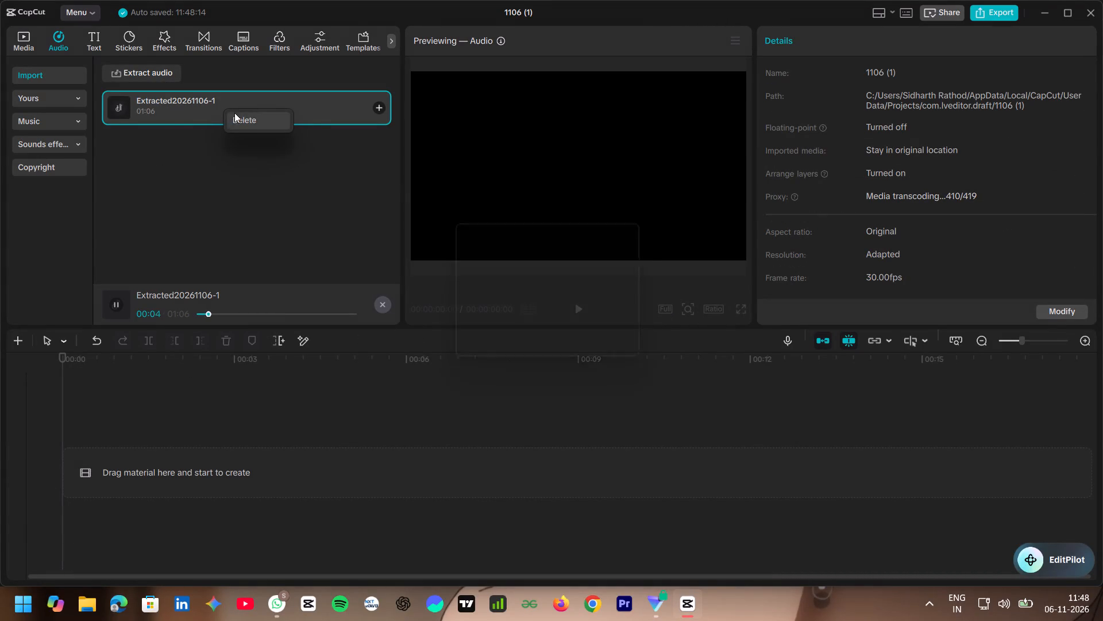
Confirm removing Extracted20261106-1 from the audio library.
{"action": "left_click", "coordinate": [500, 342]}
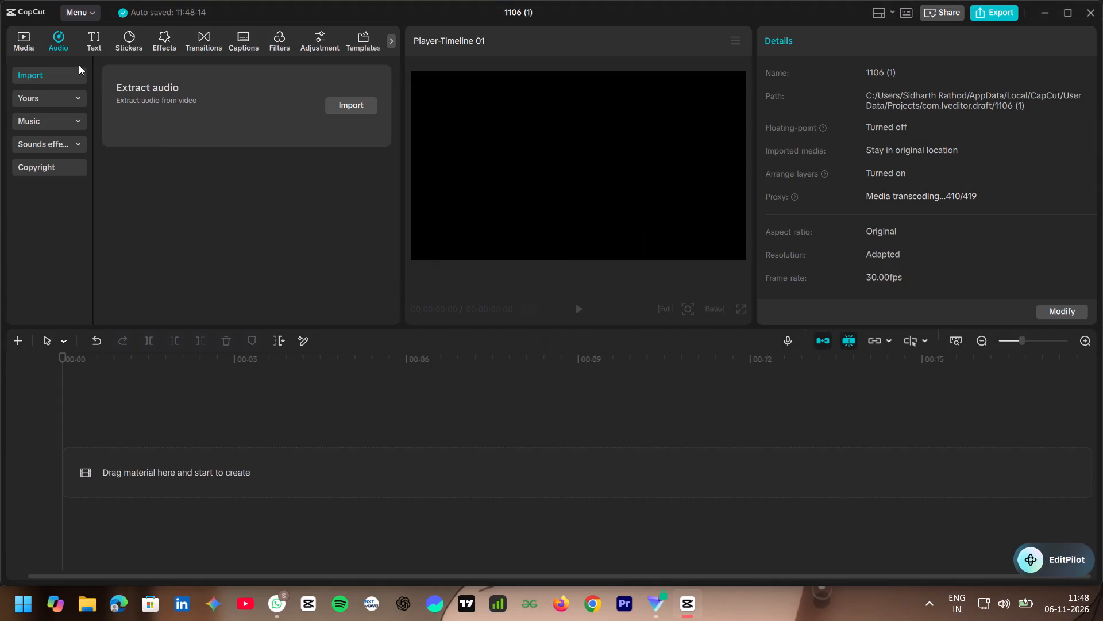
Import WhatsApp Audio 2026-11-06 at 11.47.31 AM from the Downloads folder and place it at the timeline's start.
{"action": "left_click", "coordinate": [31, 39]}
{"action": "left_click", "coordinate": [117, 75]}
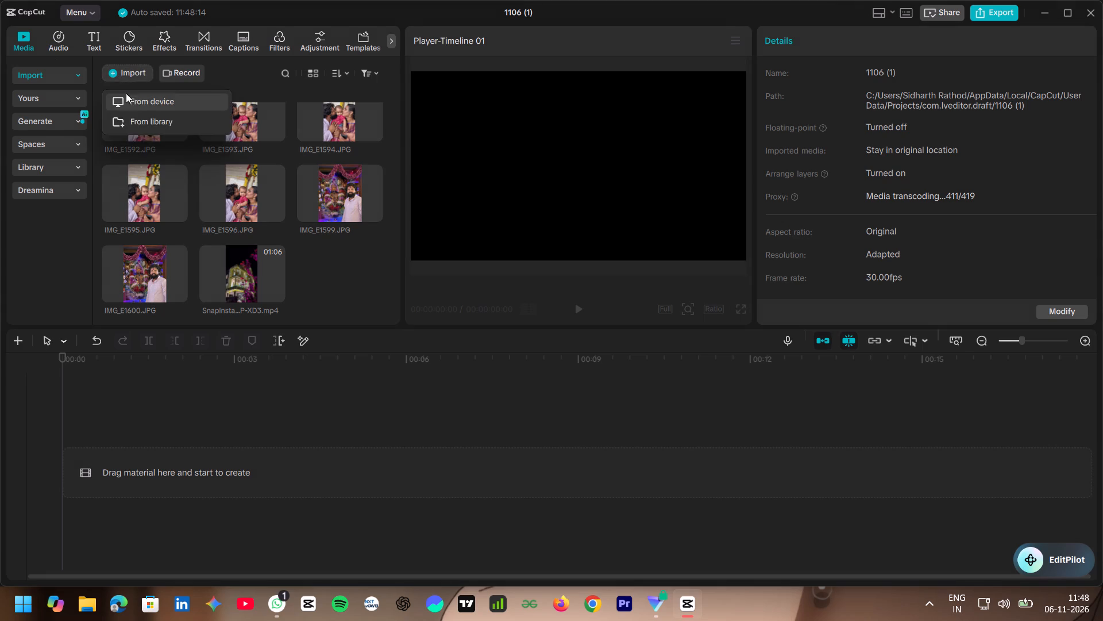
{"action": "left_click", "coordinate": [127, 94]}
{"action": "left_click", "coordinate": [68, 250]}
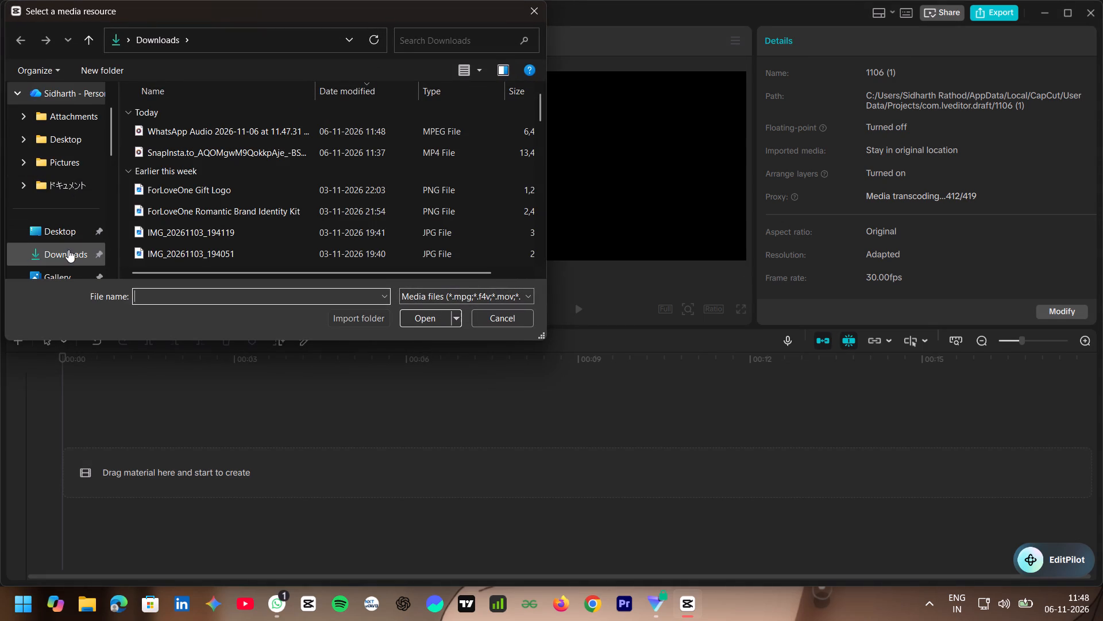
{"action": "left_click", "coordinate": [187, 129]}
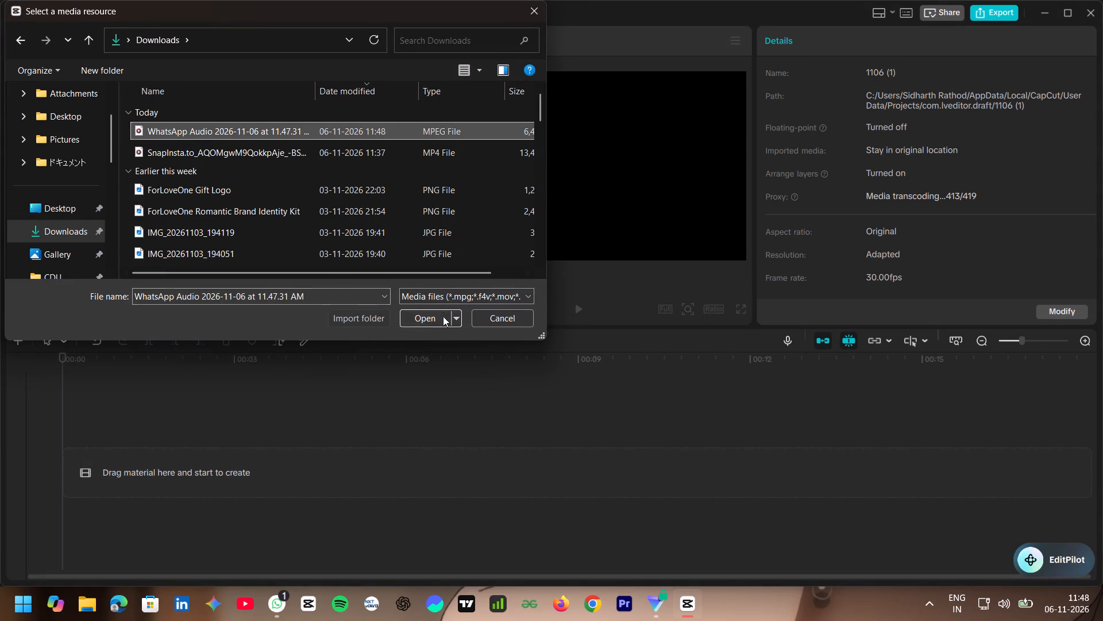
{"action": "left_click", "coordinate": [429, 320]}
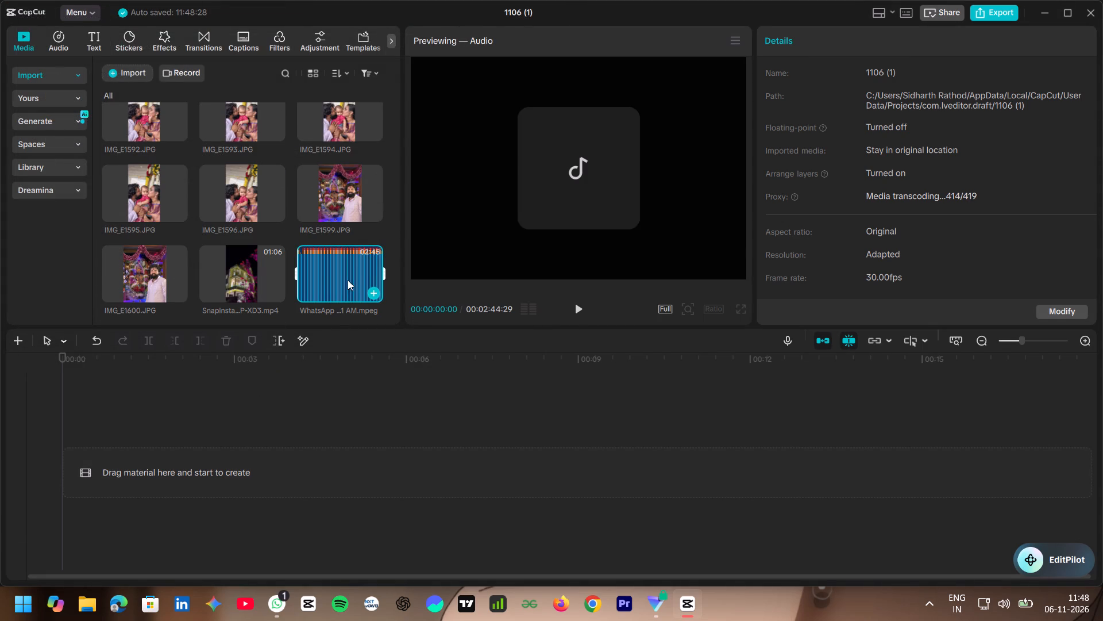
{"action": "left_click_drag", "start_coordinate": [348, 280], "coordinate": [153, 566]}
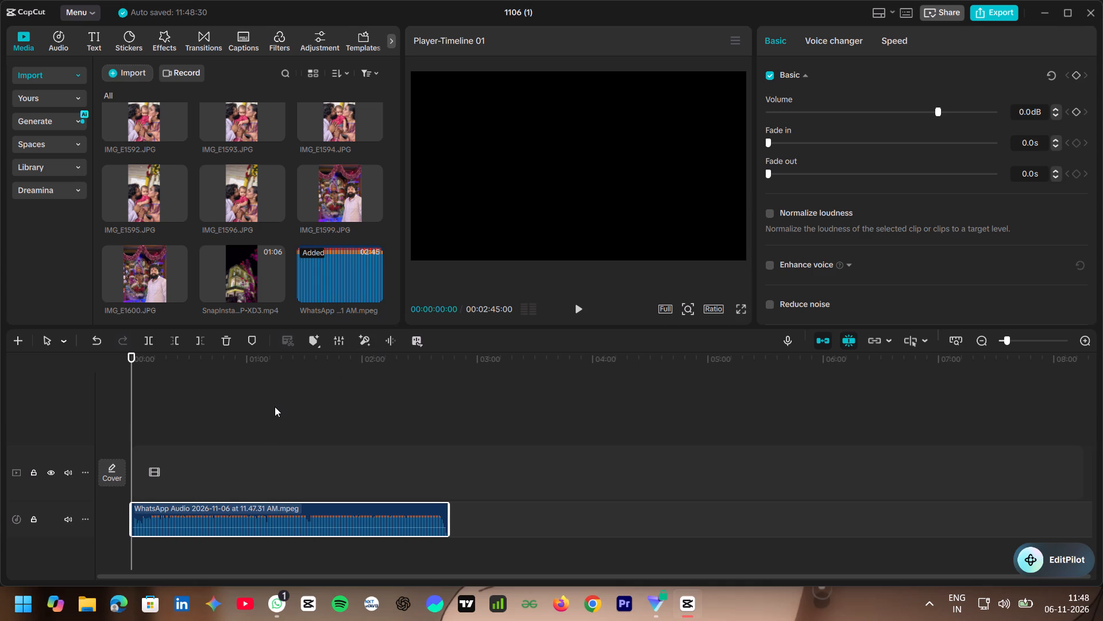
Listen to short passages of the WhatsApp audio around 01:22 and 01:30 to find a starting point.
{"action": "scroll", "coordinate": [272, 408], "scroll_direction": "right", "scroll_amount": 1}
{"action": "scroll", "coordinate": [271, 408], "scroll_direction": "up", "scroll_amount": 11, "text": "ctrl"}
{"action": "left_click", "coordinate": [360, 456]}
{"action": "left_click_drag", "start_coordinate": [361, 455], "coordinate": [468, 499]}
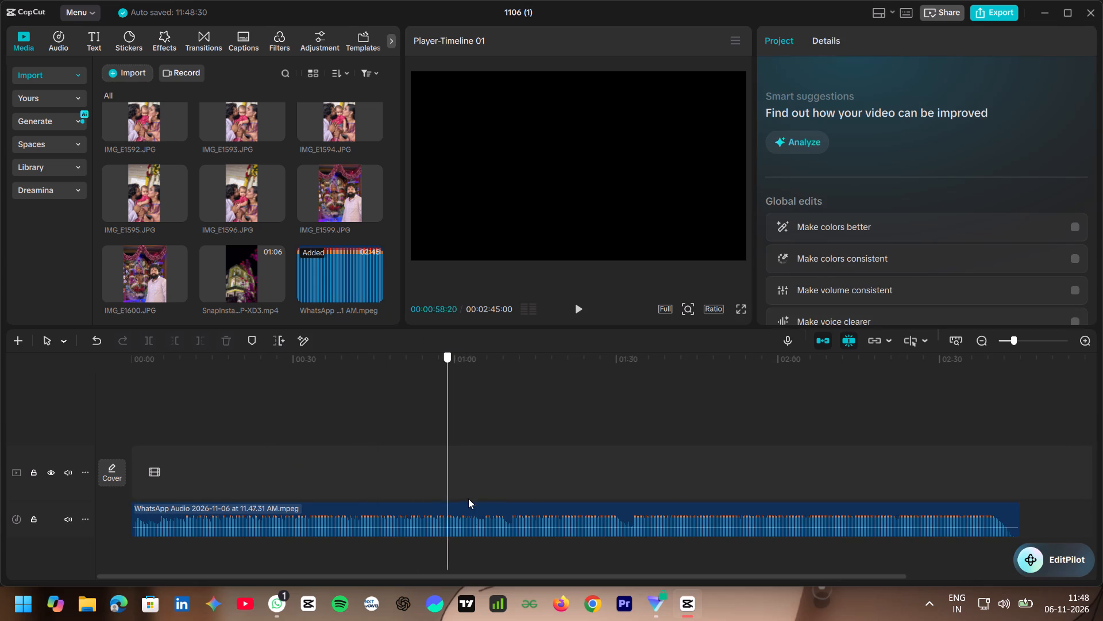
{"action": "left_click_drag", "start_coordinate": [468, 499], "coordinate": [572, 513]}
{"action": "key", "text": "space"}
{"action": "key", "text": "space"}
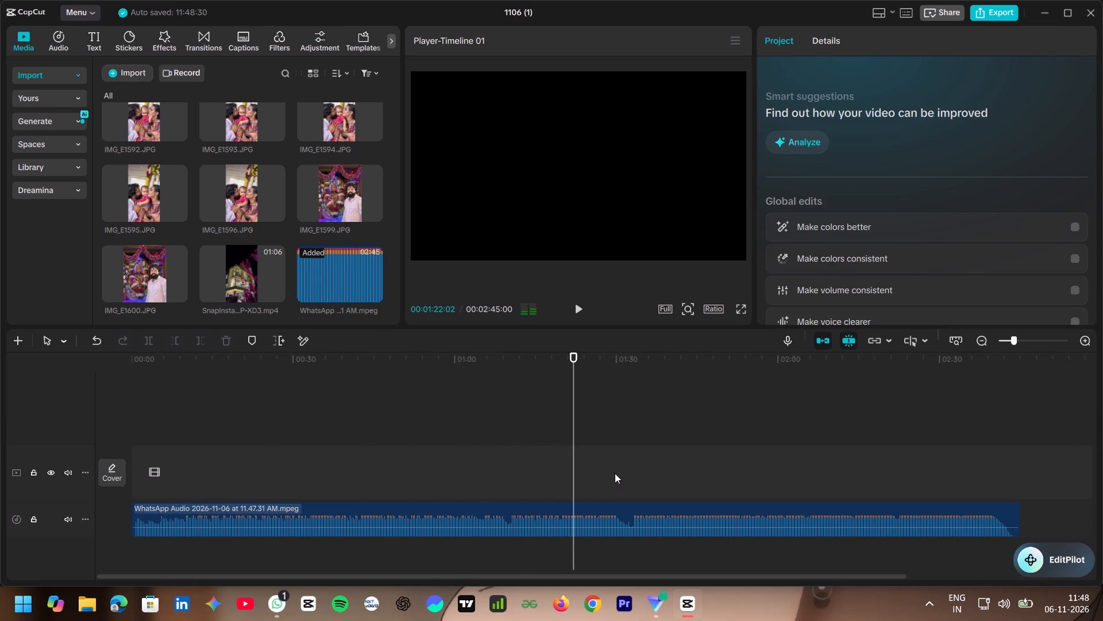
{"action": "left_click", "coordinate": [615, 467]}
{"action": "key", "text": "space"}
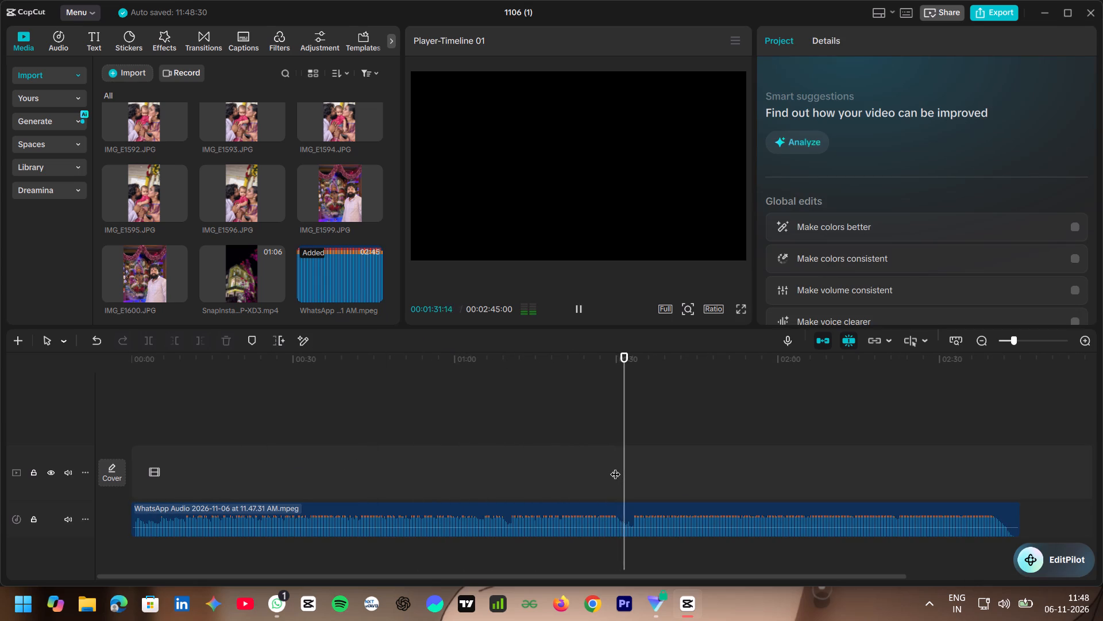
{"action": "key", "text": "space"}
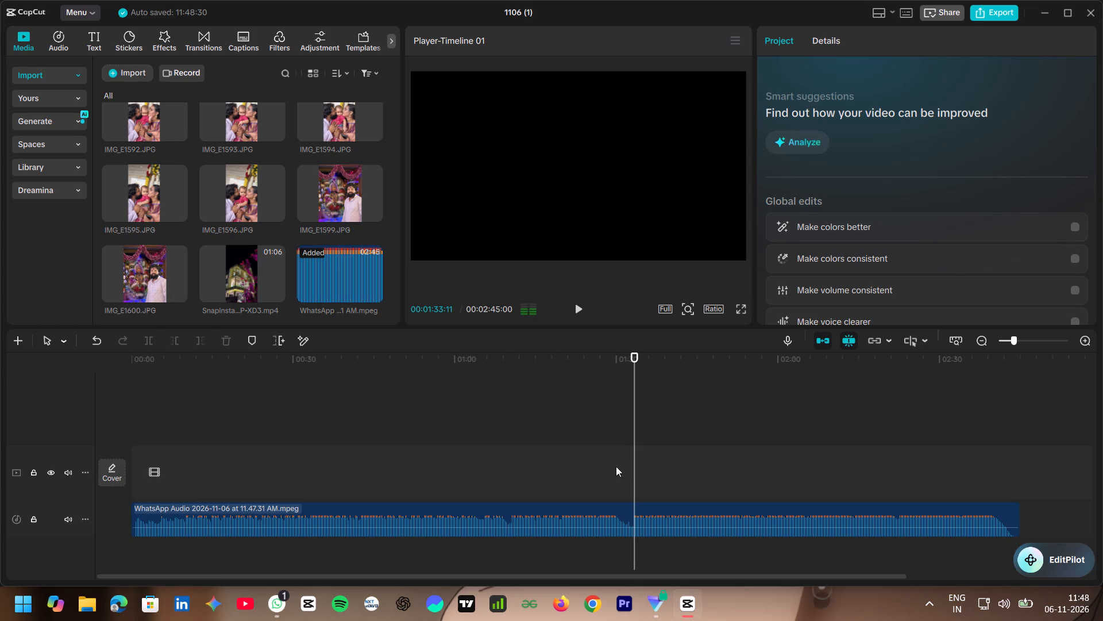
Trim away everything before 00:01:32:27 in the WhatsApp audio clip, just ahead of where the louder music begins.
{"action": "scroll", "coordinate": [647, 467], "scroll_direction": "up", "scroll_amount": 19, "text": "ctrl"}
{"action": "scroll", "coordinate": [598, 447], "scroll_direction": "up", "scroll_amount": 7, "text": "ctrl"}
{"action": "double_click", "coordinate": [583, 417]}
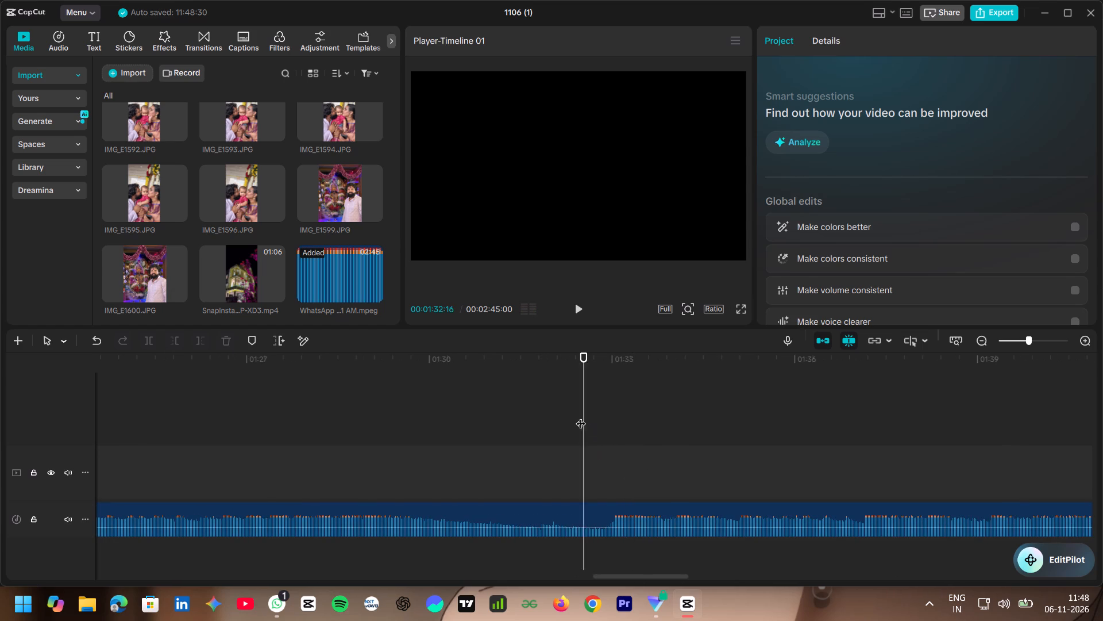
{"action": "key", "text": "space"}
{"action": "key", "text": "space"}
{"action": "left_click", "coordinate": [577, 417]}
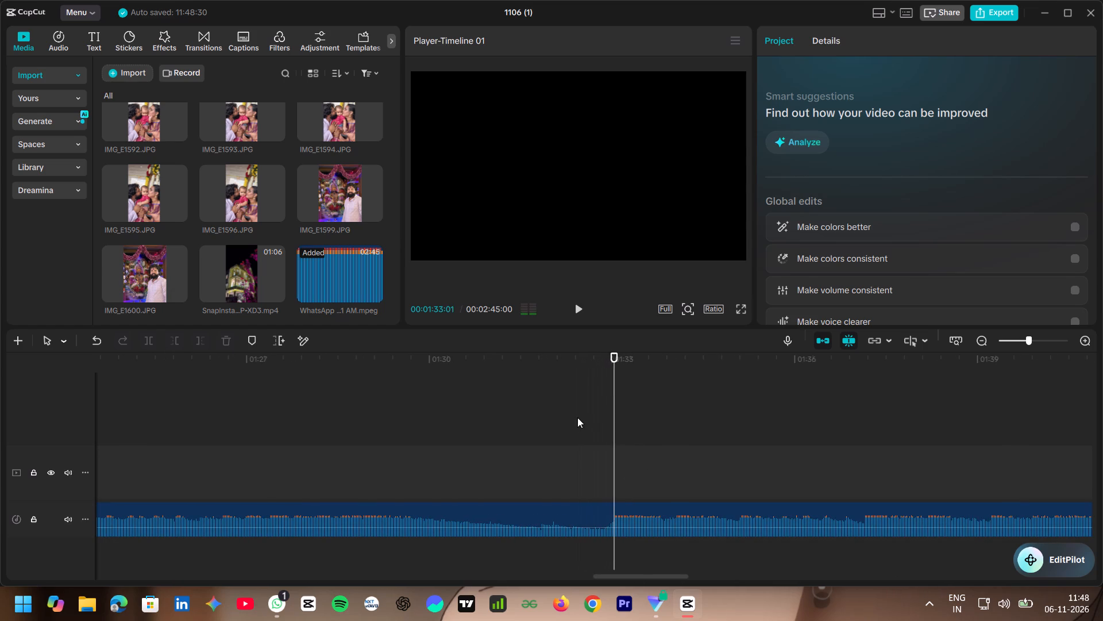
{"action": "left_click_drag", "start_coordinate": [577, 417], "coordinate": [605, 442]}
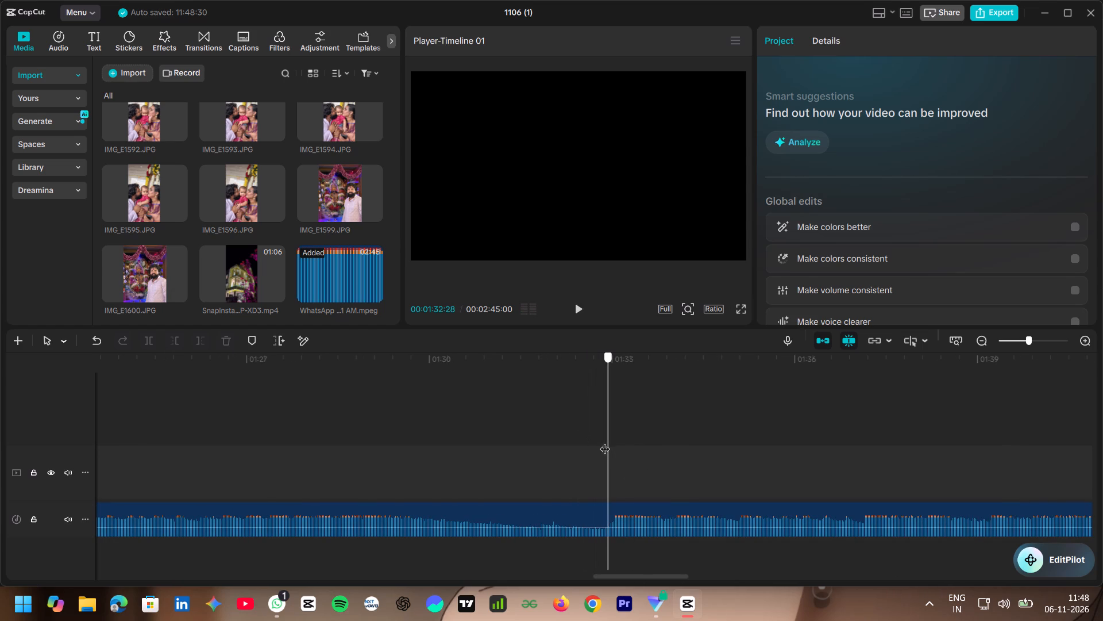
{"action": "left_click_drag", "start_coordinate": [605, 442], "coordinate": [607, 443]}
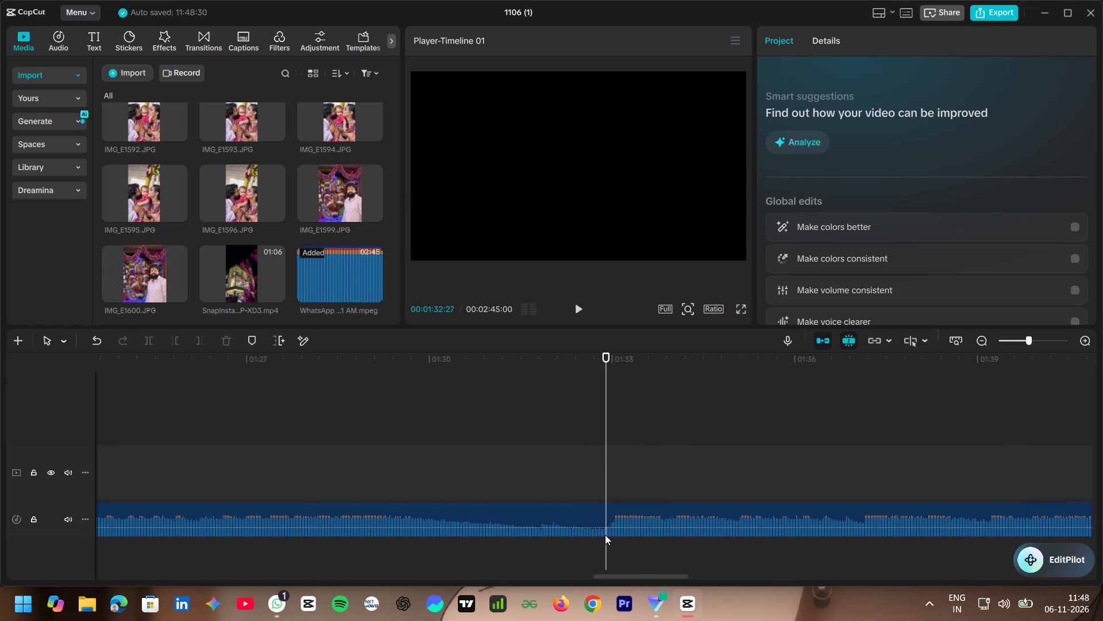
{"action": "left_click", "coordinate": [605, 535]}
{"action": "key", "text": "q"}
Move the trimmed WhatsApp audio clip to the timeline's start.
{"action": "scroll", "coordinate": [616, 520], "scroll_direction": "right", "scroll_amount": 10}
{"action": "scroll", "coordinate": [641, 517], "scroll_direction": "left", "scroll_amount": 10}
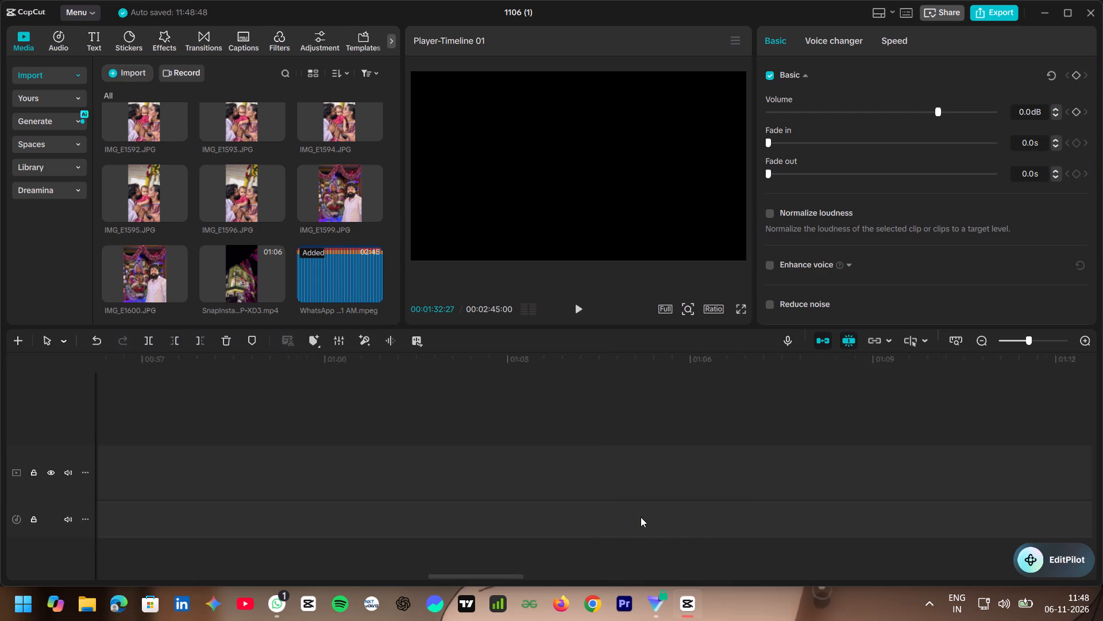
{"action": "scroll", "coordinate": [641, 517], "scroll_direction": "right", "scroll_amount": 2}
{"action": "left_click_drag", "start_coordinate": [695, 518], "coordinate": [132, 520]}
{"action": "scroll", "coordinate": [558, 482], "scroll_direction": "right", "scroll_amount": 8}
{"action": "scroll", "coordinate": [454, 476], "scroll_direction": "right", "scroll_amount": 5}
Play about the first second of the trimmed audio to check its opening, and return the playhead to 00:00:00:00.
{"action": "left_click", "coordinate": [171, 403]}
{"action": "left_click_drag", "start_coordinate": [171, 402], "coordinate": [95, 419]}
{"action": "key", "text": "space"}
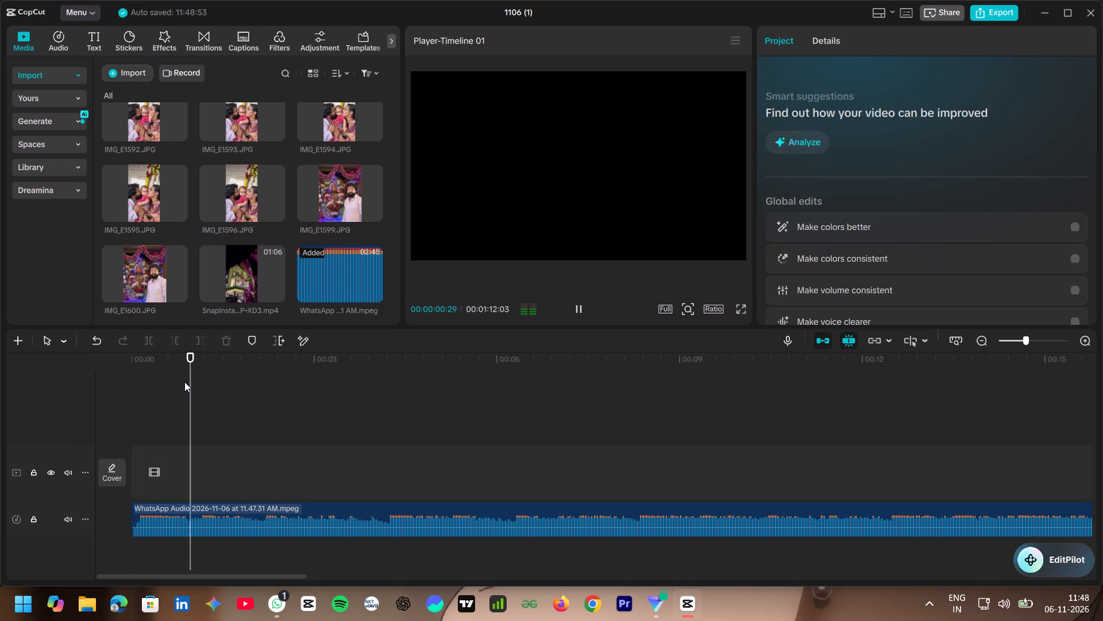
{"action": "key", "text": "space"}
{"action": "left_click_drag", "start_coordinate": [184, 382], "coordinate": [144, 402]}
{"action": "left_click", "coordinate": [146, 402]}
{"action": "left_click_drag", "start_coordinate": [146, 401], "coordinate": [55, 431]}
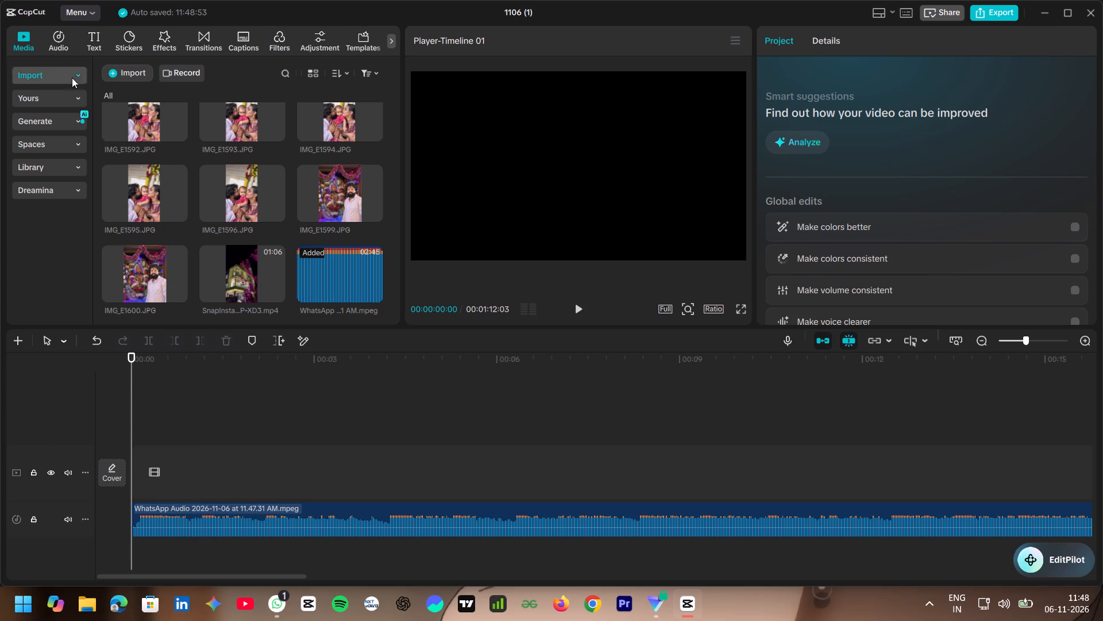
Preview IMG_1187.MOV and IMG_1188.MOV and look through the following imported clips for opening footage.
{"action": "scroll", "coordinate": [237, 184], "scroll_direction": "up", "scroll_amount": 20}
{"action": "scroll", "coordinate": [237, 184], "scroll_direction": "up", "scroll_amount": 20}
{"action": "scroll", "coordinate": [237, 184], "scroll_direction": "up", "scroll_amount": 20}
{"action": "scroll", "coordinate": [233, 164], "scroll_direction": "up", "scroll_amount": 7}
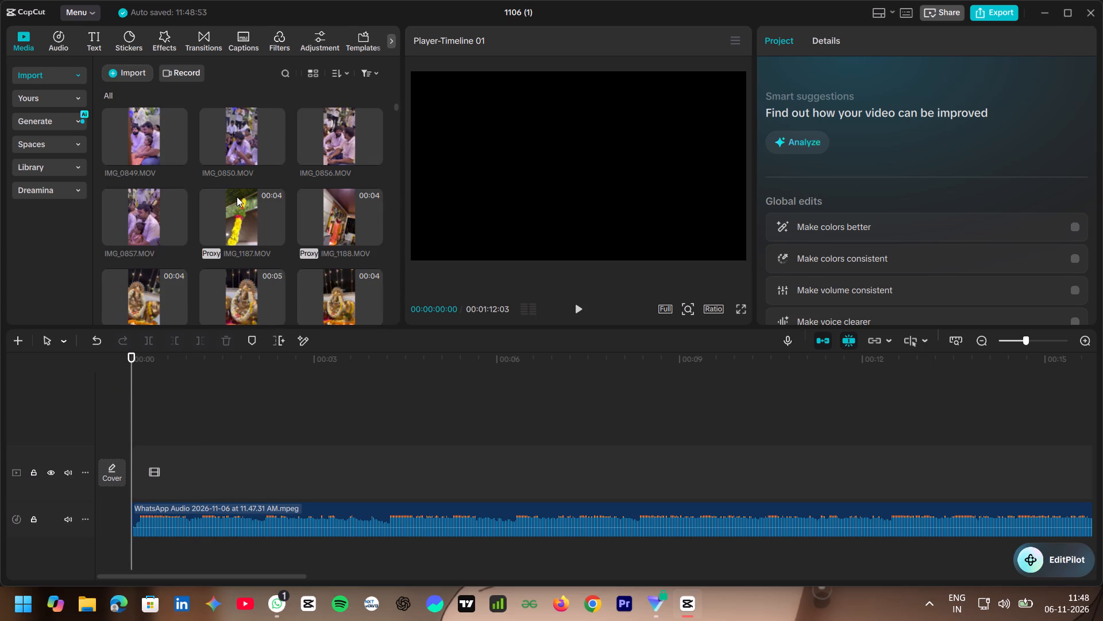
{"action": "left_click", "coordinate": [252, 200]}
{"action": "left_click", "coordinate": [332, 209]}
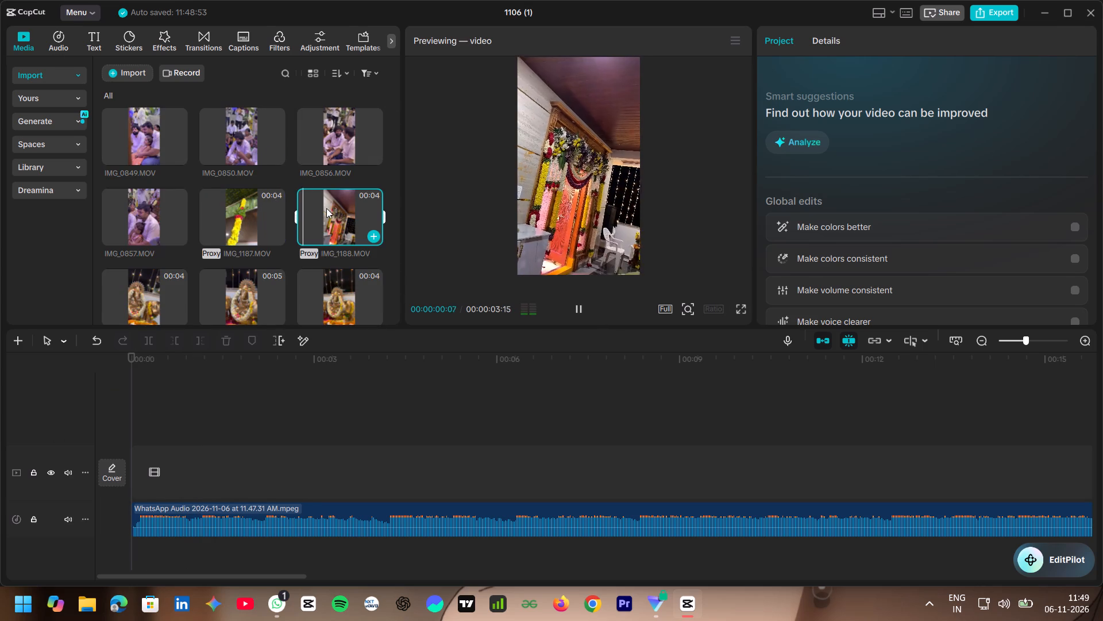
{"action": "scroll", "coordinate": [239, 188], "scroll_direction": "down", "scroll_amount": 2}
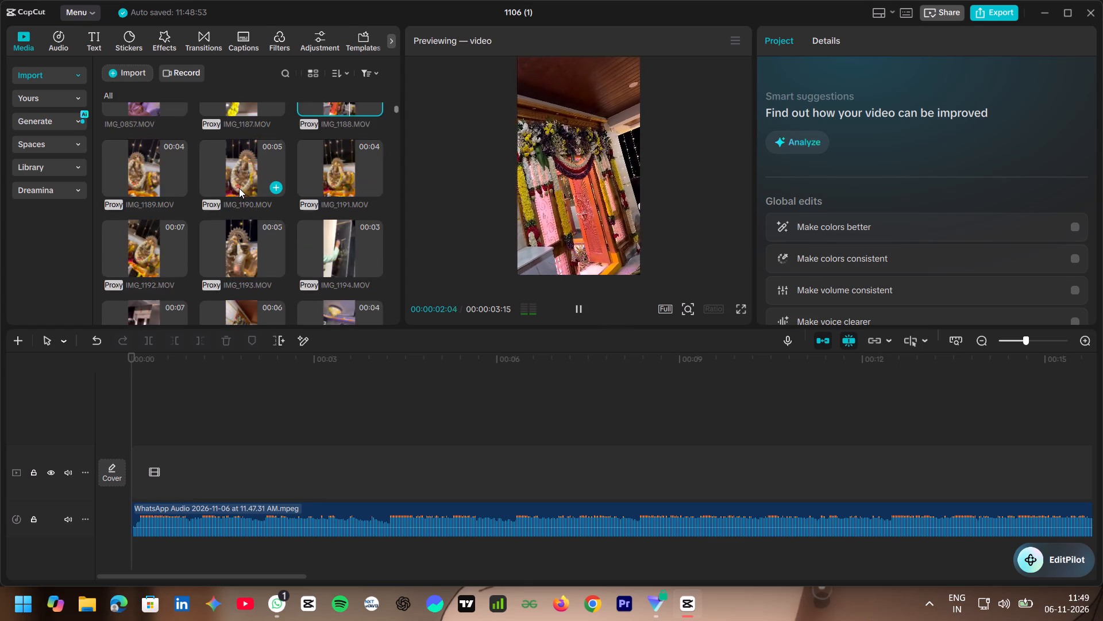
{"action": "scroll", "coordinate": [239, 188], "scroll_direction": "down", "scroll_amount": 5}
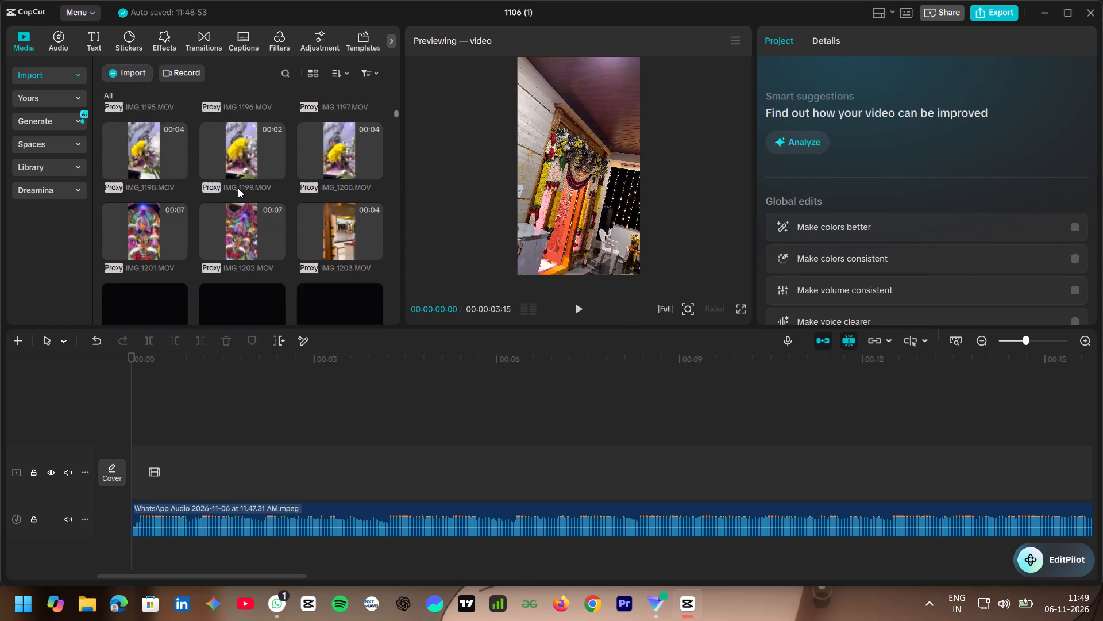
{"action": "scroll", "coordinate": [237, 182], "scroll_direction": "up", "scroll_amount": 2}
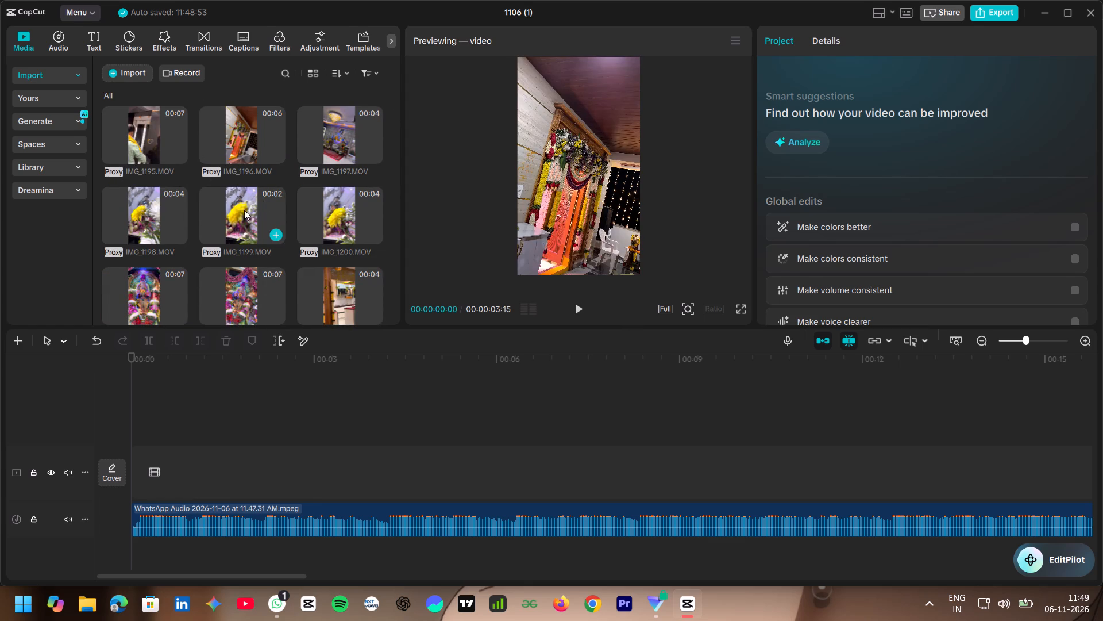
{"action": "scroll", "coordinate": [243, 202], "scroll_direction": "up", "scroll_amount": 5}
Place IMG_1187.MOV at the start of the main video track and IMG_1188.MOV directly after it.
{"action": "left_click", "coordinate": [235, 218]}
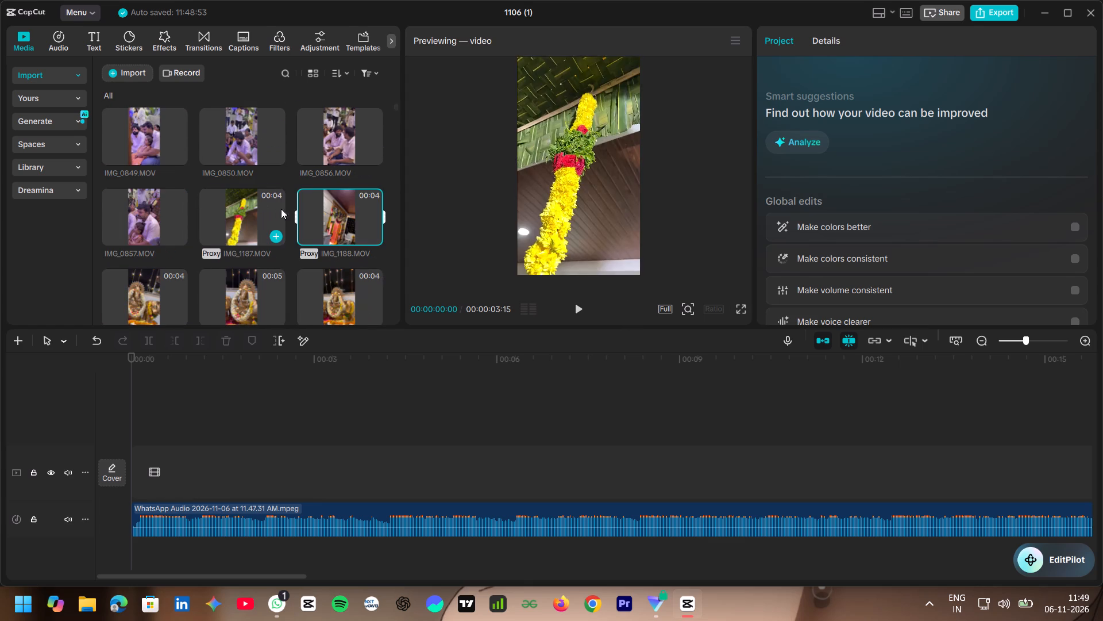
{"action": "left_click_drag", "start_coordinate": [263, 213], "coordinate": [178, 466]}
{"action": "left_click", "coordinate": [348, 205]}
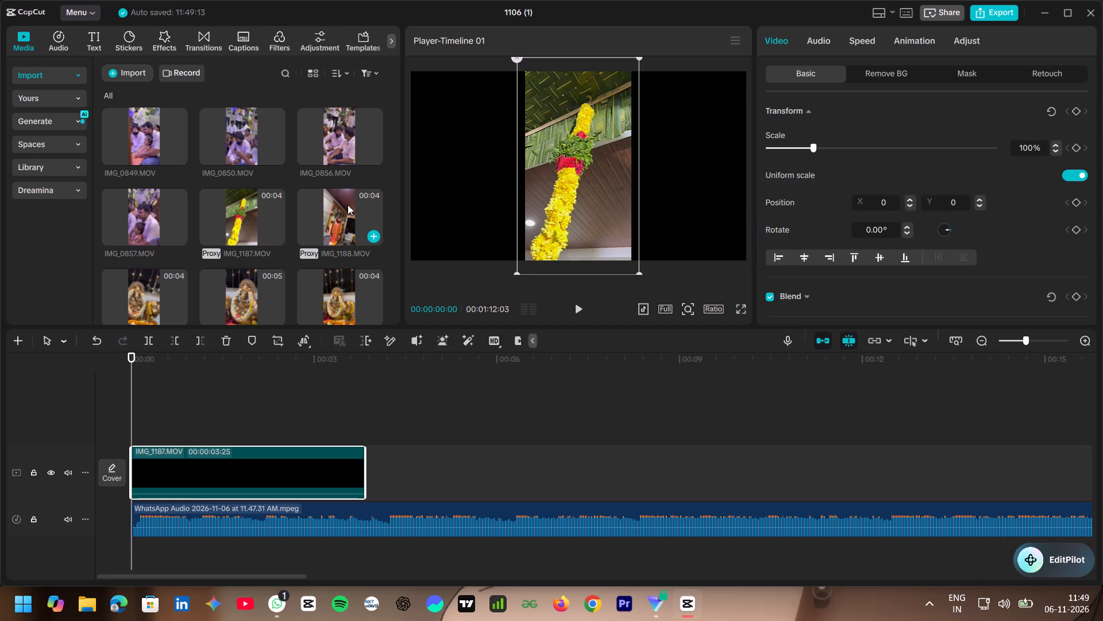
{"action": "left_click_drag", "start_coordinate": [348, 205], "coordinate": [405, 483]}
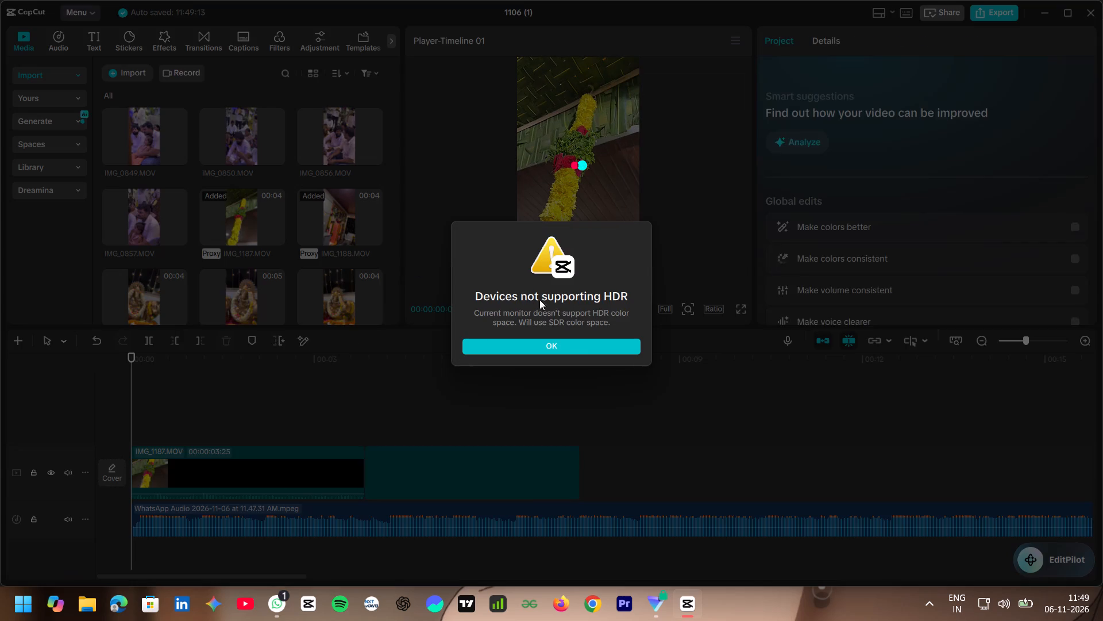
Acknowledge the open notices and turn off the multiple-audio-track reminders for this project.
{"action": "left_click", "coordinate": [565, 344]}
{"action": "left_click", "coordinate": [540, 332]}
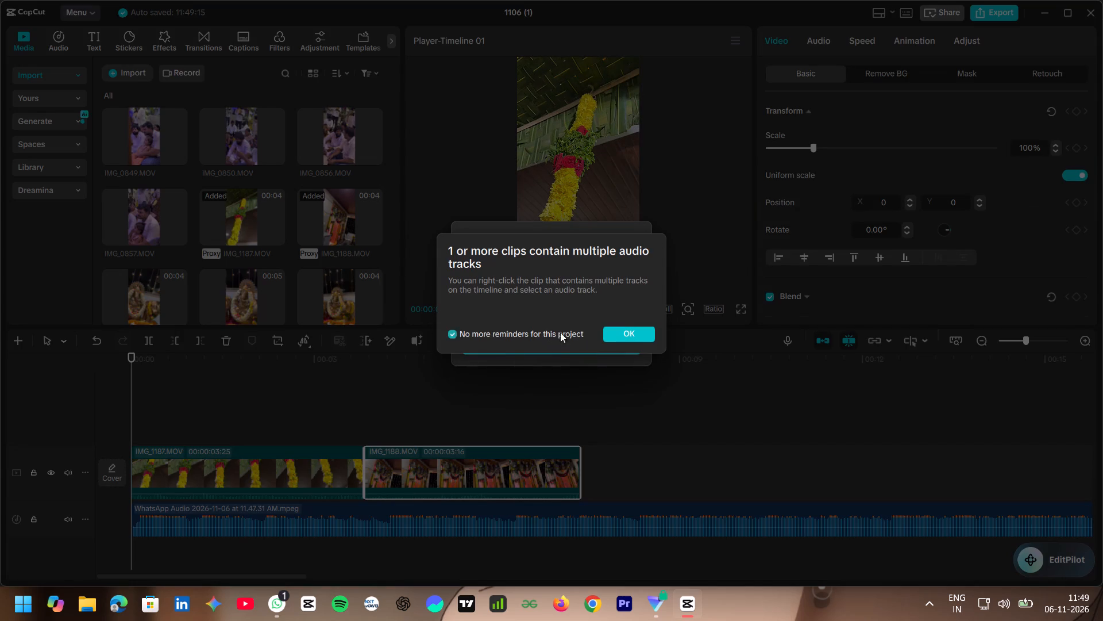
{"action": "left_click", "coordinate": [611, 334]}
{"action": "left_click", "coordinate": [549, 344]}
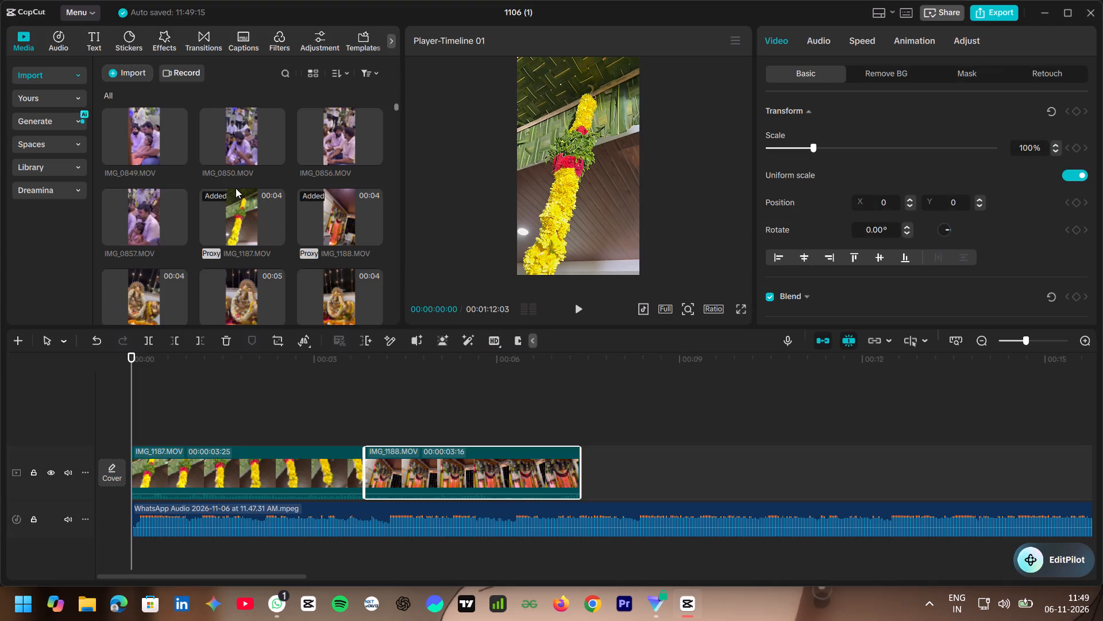
Preview the Ganesha idol clips IMG_1189.MOV and IMG_1190.MOV from the imported media.
{"action": "left_click", "coordinate": [145, 297]}
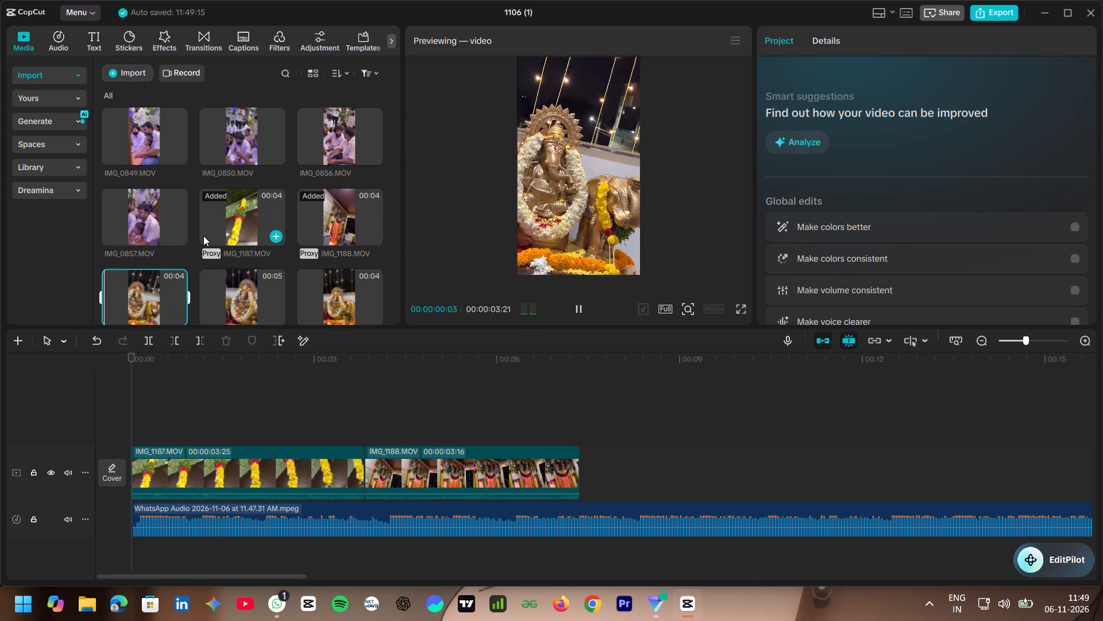
{"action": "scroll", "coordinate": [203, 236], "scroll_direction": "down", "scroll_amount": 1}
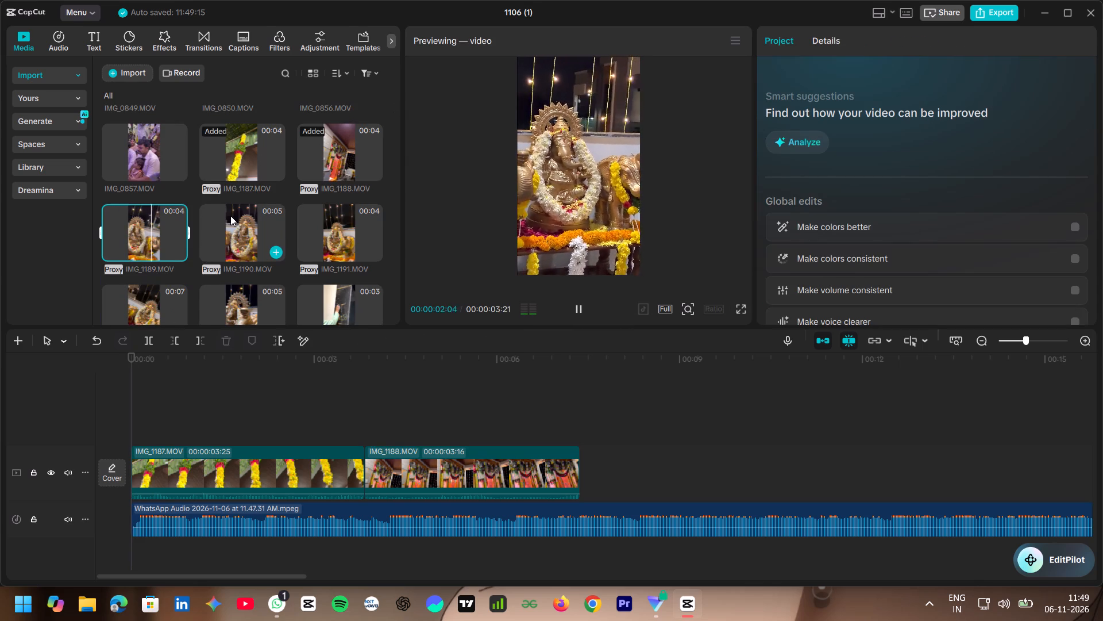
{"action": "left_click", "coordinate": [241, 229]}
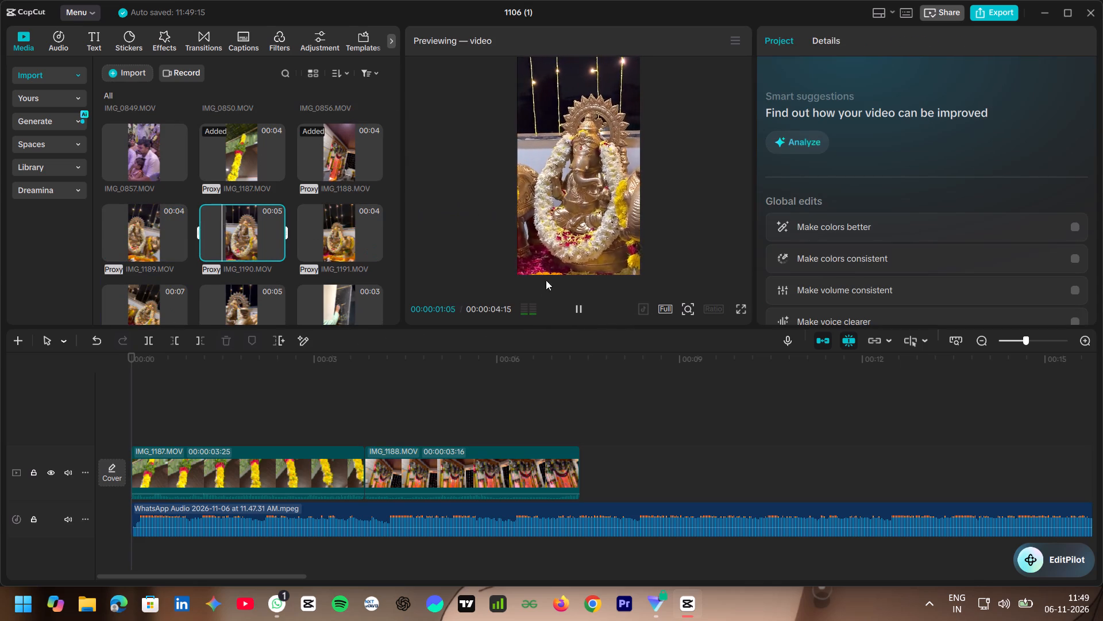
Switch the workspace to the Vertical layout so the player is shown tall.
{"action": "left_click", "coordinate": [726, 37]}
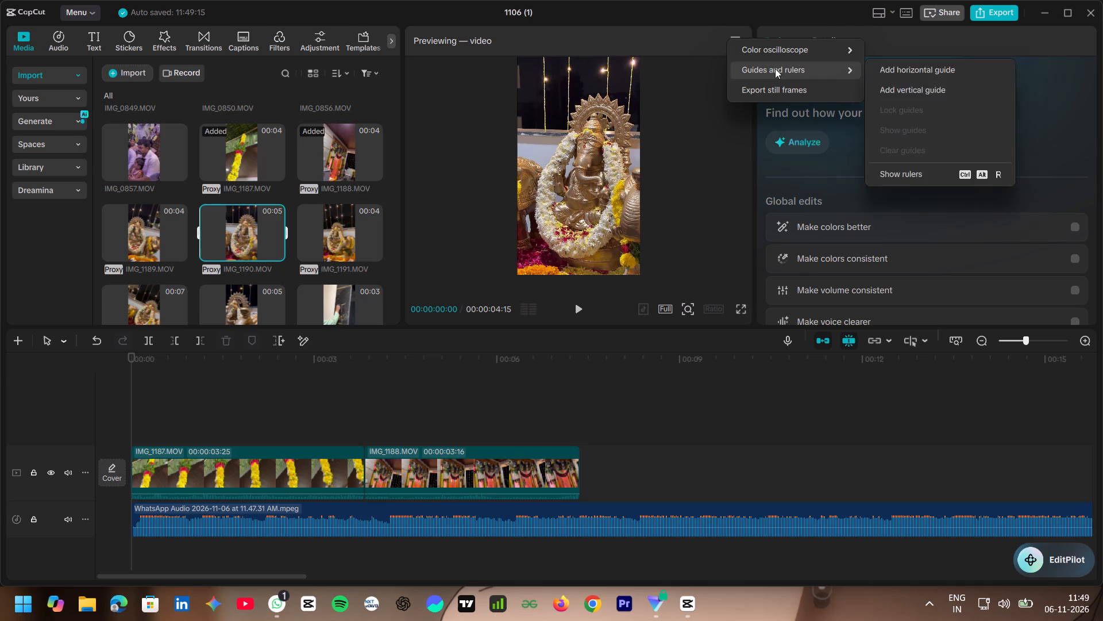
{"action": "left_click", "coordinate": [909, 8]}
{"action": "left_click", "coordinate": [904, 13]}
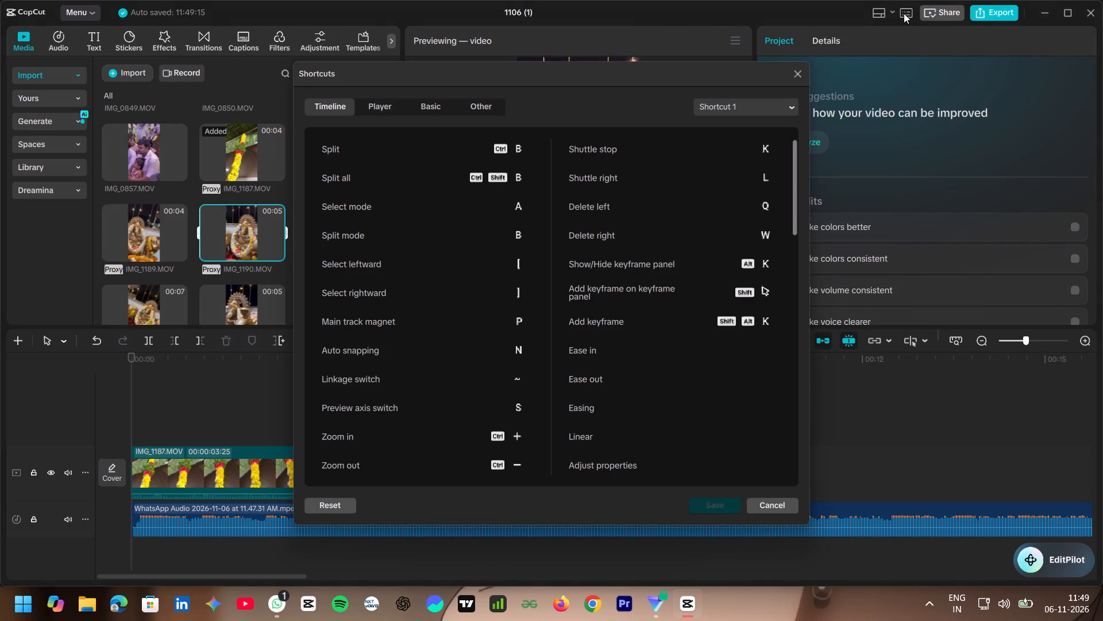
{"action": "left_click", "coordinate": [804, 72]}
{"action": "left_click", "coordinate": [881, 11]}
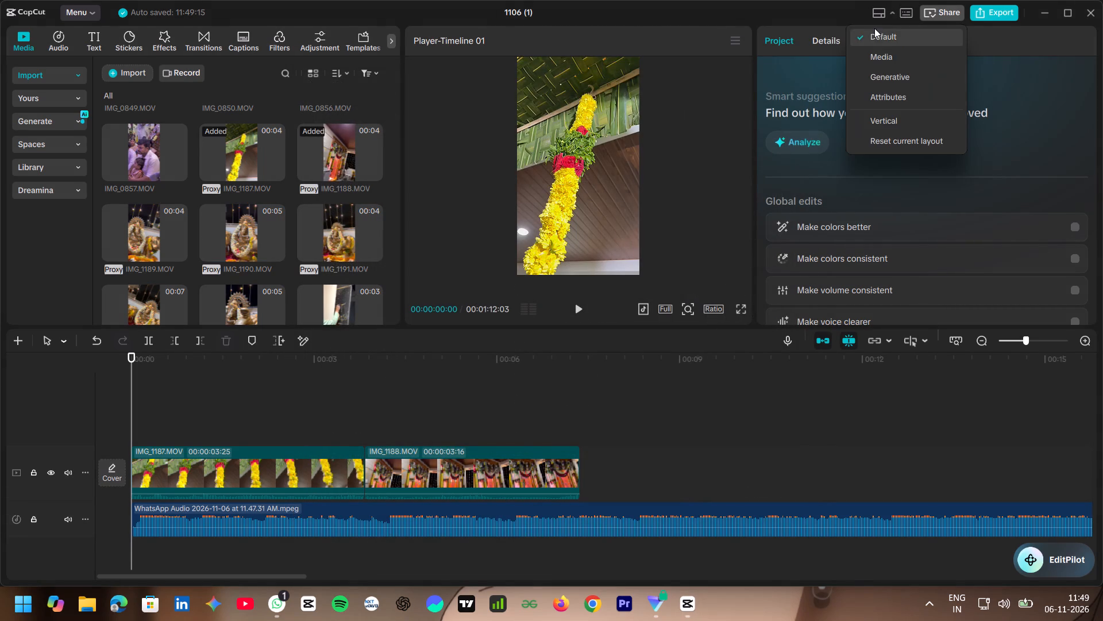
{"action": "left_click", "coordinate": [876, 126]}
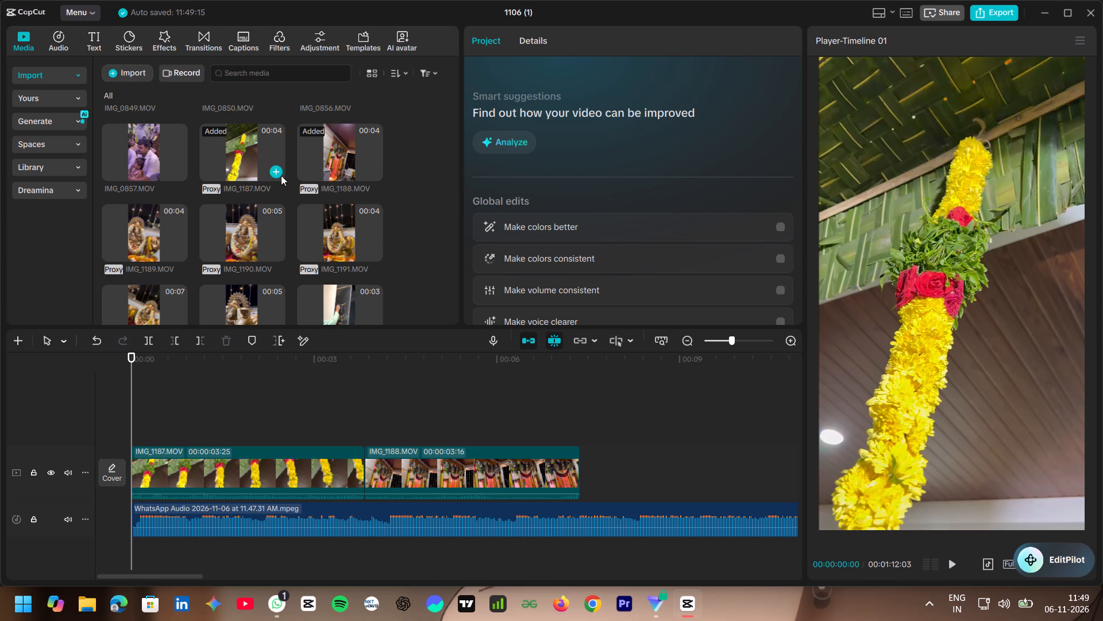
Preview IMG_1189.MOV and move the floating EditPilot button off the player controls to below the Dreamina category.
{"action": "left_click", "coordinate": [179, 238]}
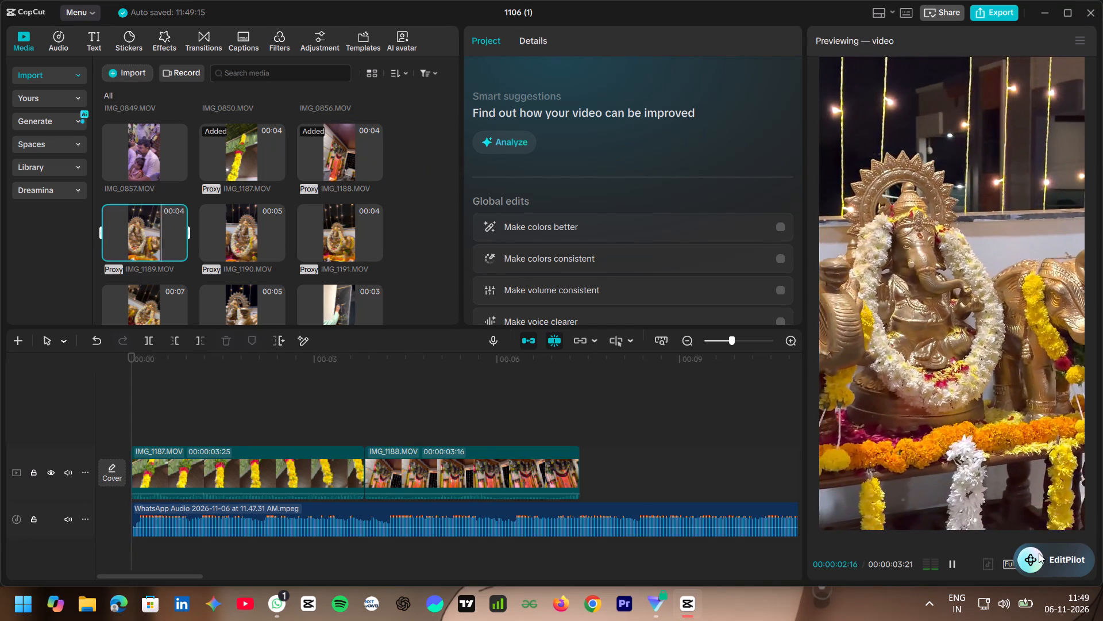
{"action": "left_click_drag", "start_coordinate": [1039, 553], "coordinate": [702, 44]}
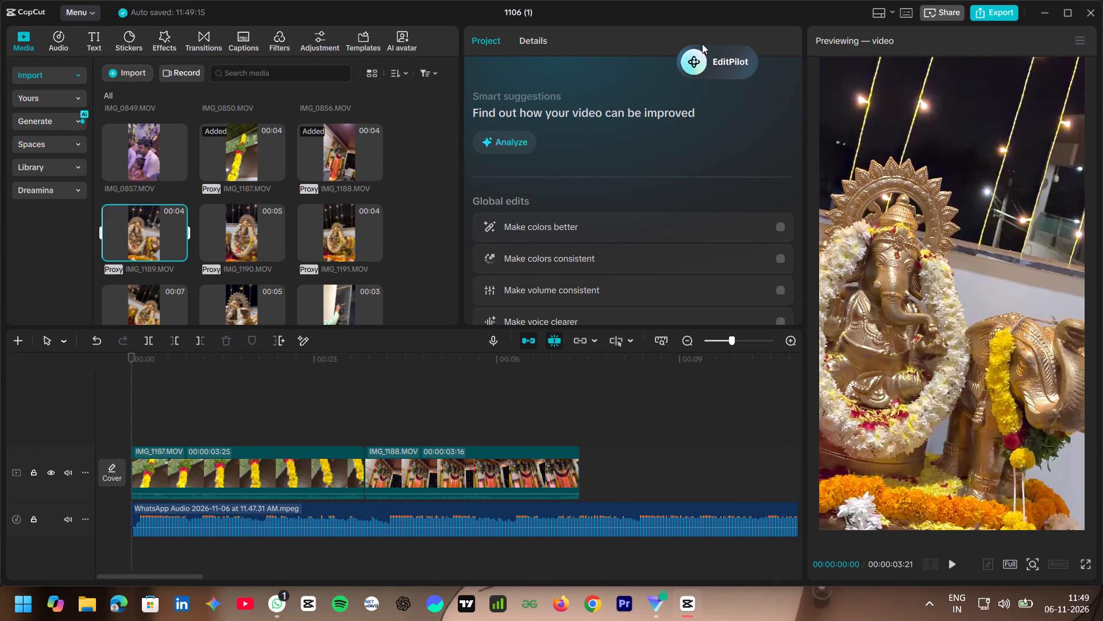
{"action": "left_click_drag", "start_coordinate": [702, 44], "coordinate": [69, 150]}
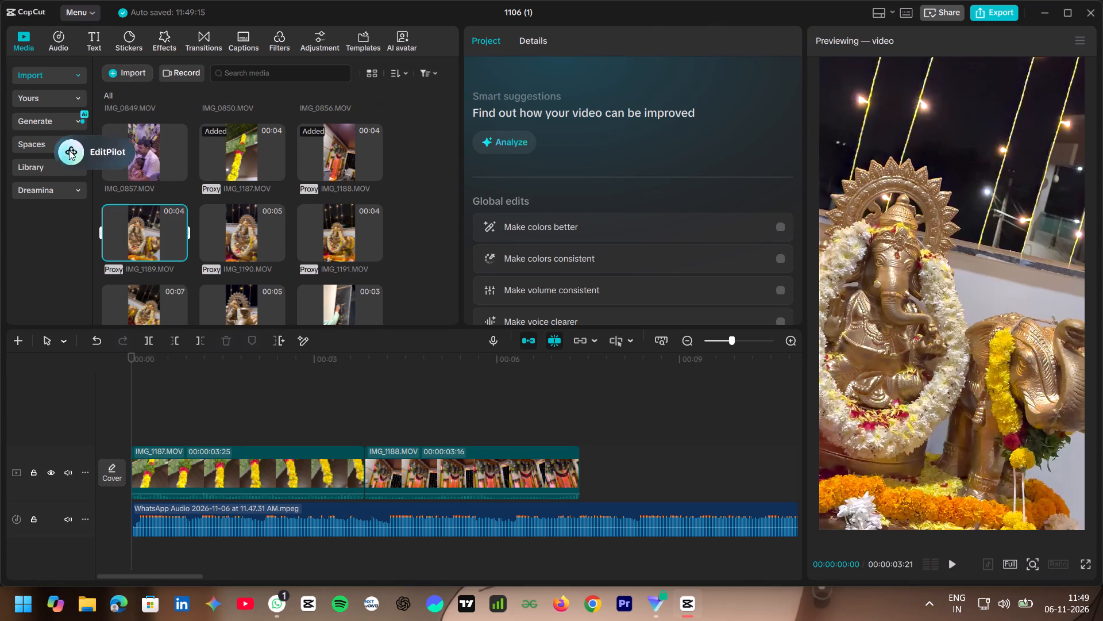
{"action": "left_click_drag", "start_coordinate": [69, 150], "coordinate": [0, 218]}
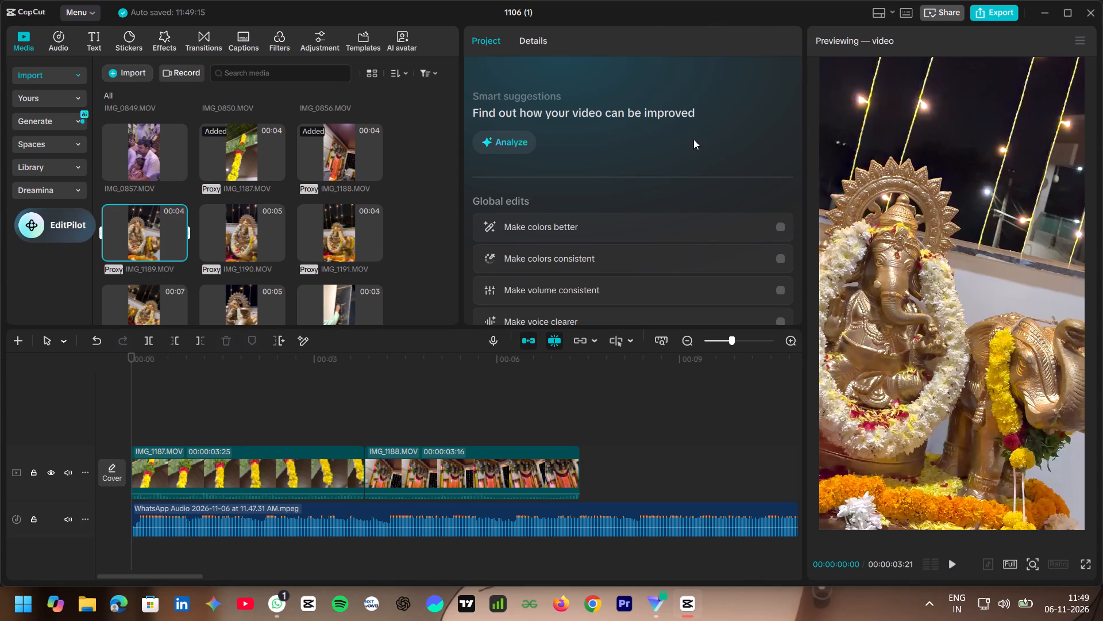
Compare the Ganesha idol clips IMG_1189 to IMG_1193 and append IMG_1189.MOV to the main track after IMG_1188.MOV.
{"action": "left_click", "coordinate": [229, 234]}
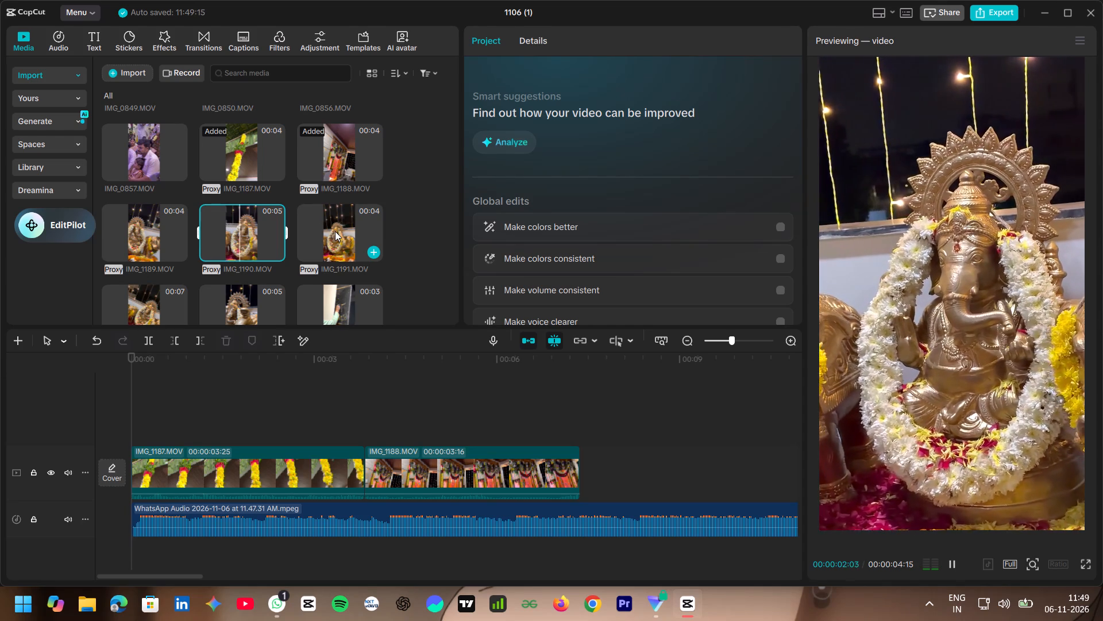
{"action": "left_click", "coordinate": [335, 231]}
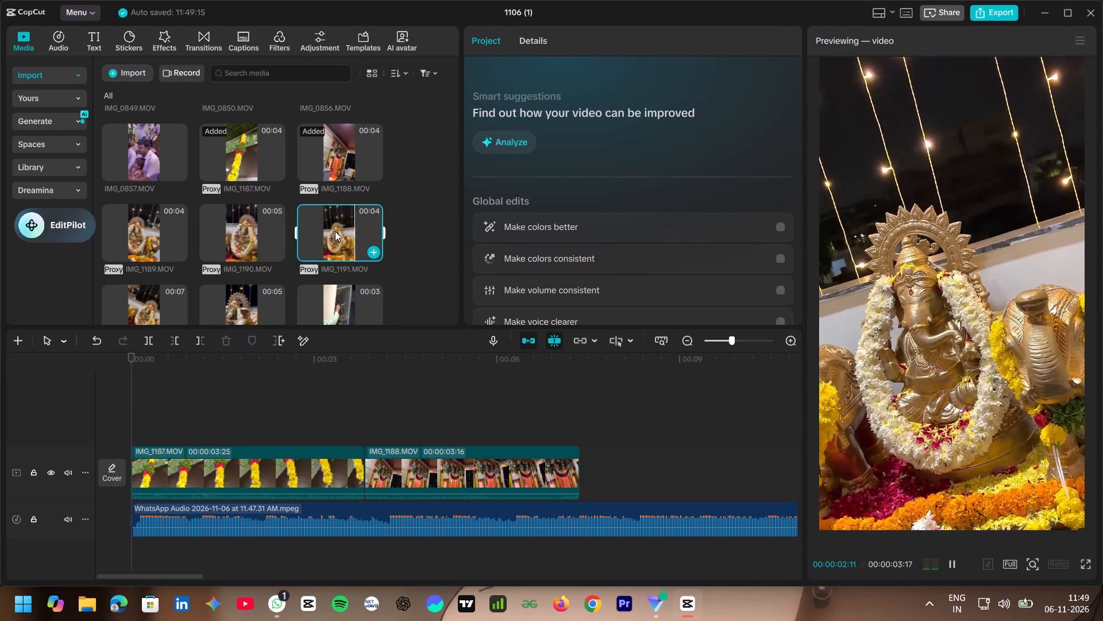
{"action": "left_click", "coordinate": [253, 229]}
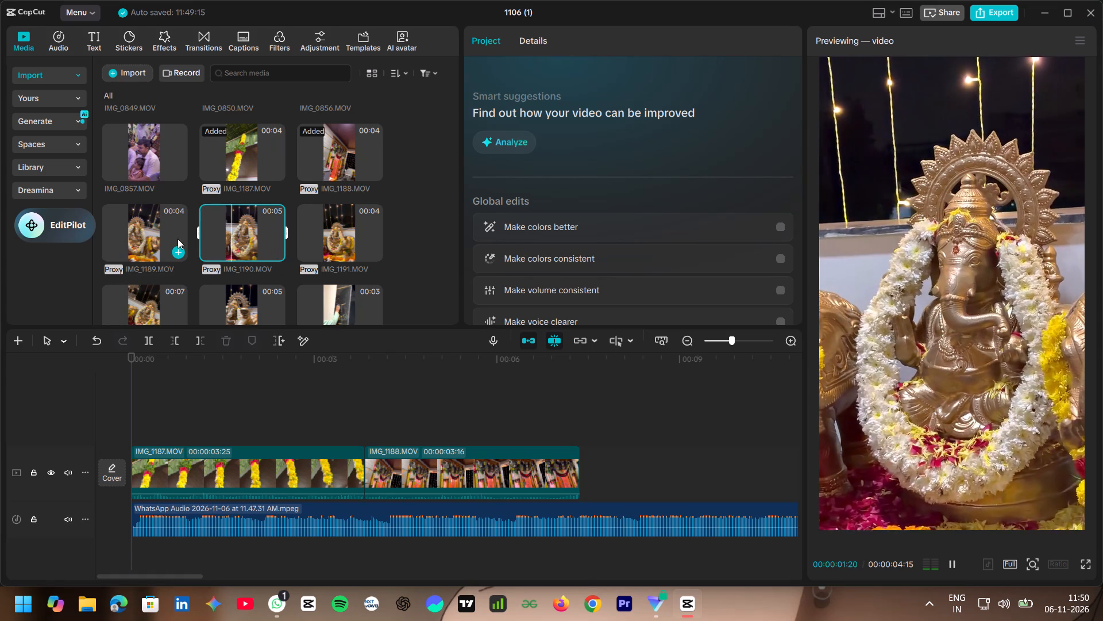
{"action": "left_click", "coordinate": [166, 231]}
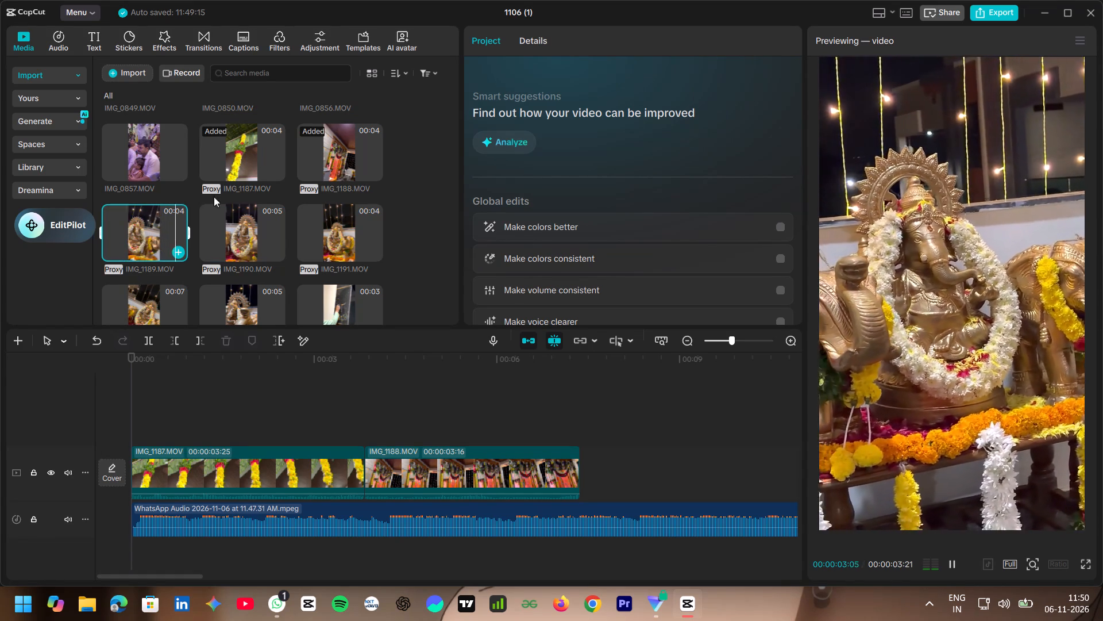
{"action": "scroll", "coordinate": [217, 233], "scroll_direction": "down", "scroll_amount": 1}
{"action": "left_click", "coordinate": [251, 231]}
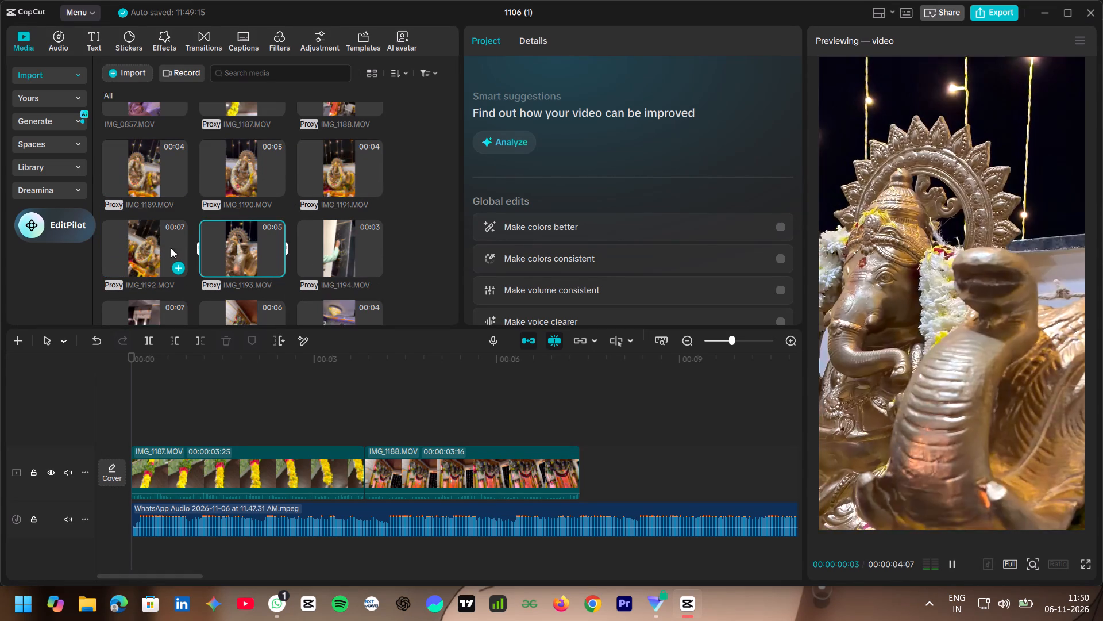
{"action": "left_click", "coordinate": [164, 248]}
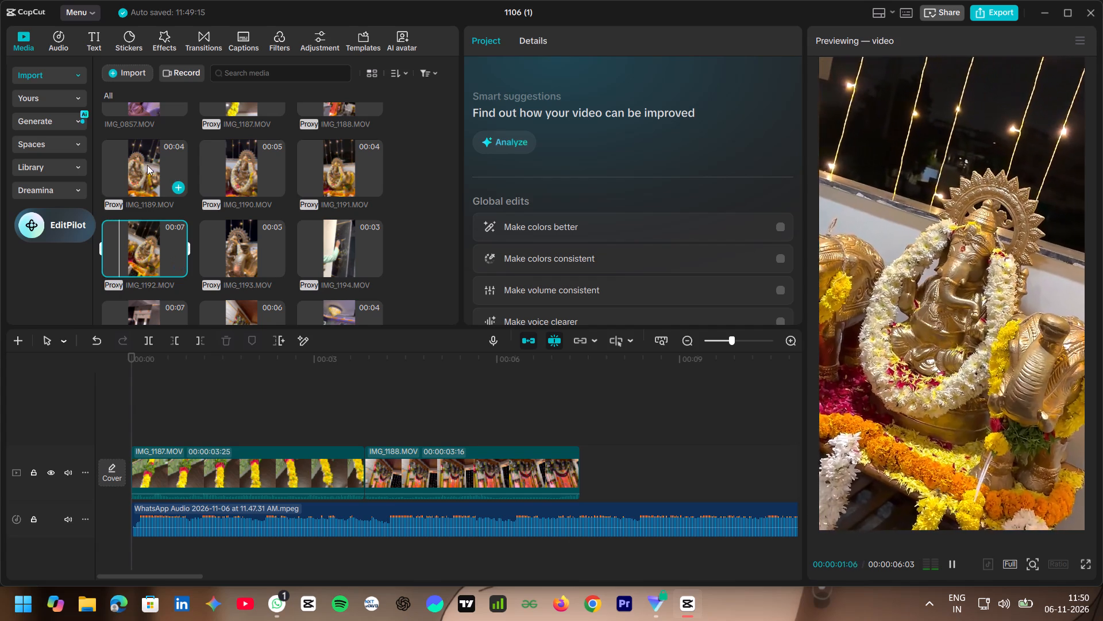
{"action": "left_click", "coordinate": [149, 162]}
{"action": "left_click_drag", "start_coordinate": [148, 162], "coordinate": [647, 492]}
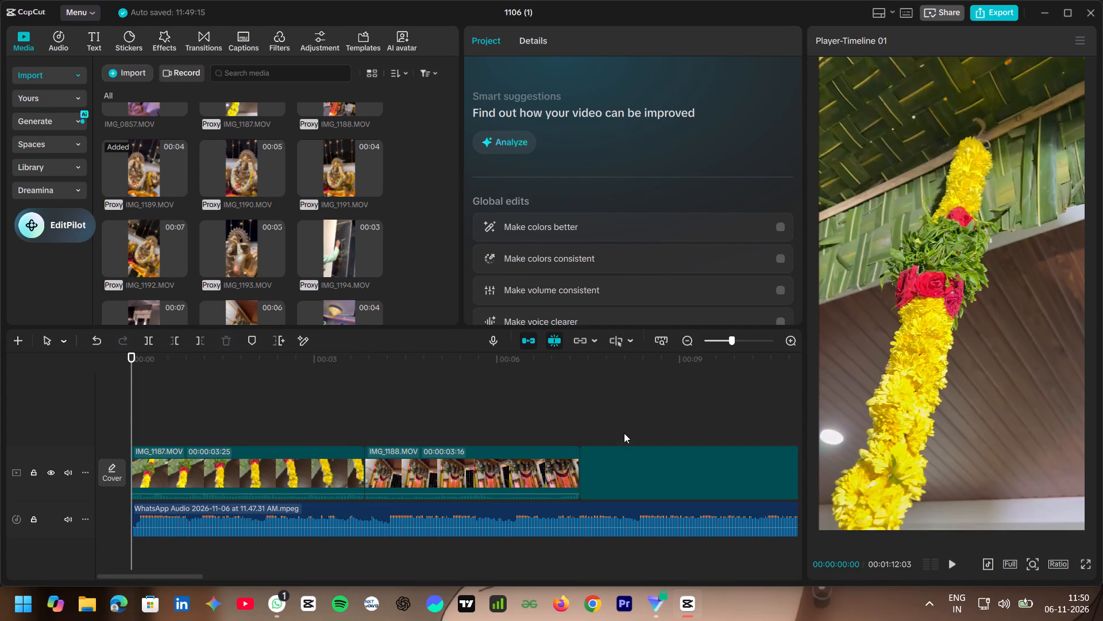
Check the end of the IMG_1189 clip on the timeline at about 11 seconds and preview IMG_1194.MOV.
{"action": "scroll", "coordinate": [623, 433], "scroll_direction": "left", "scroll_amount": 5}
{"action": "scroll", "coordinate": [377, 405], "scroll_direction": "right", "scroll_amount": 1}
{"action": "left_click", "coordinate": [300, 415]}
{"action": "left_click_drag", "start_coordinate": [300, 415], "coordinate": [281, 419]}
{"action": "scroll", "coordinate": [287, 419], "scroll_direction": "down", "scroll_amount": 11, "text": "ctrl"}
{"action": "scroll", "coordinate": [286, 258], "scroll_direction": "down", "scroll_amount": 4, "text": "ctrl"}
{"action": "scroll", "coordinate": [289, 229], "scroll_direction": "down", "scroll_amount": 2}
{"action": "scroll", "coordinate": [289, 229], "scroll_direction": "up", "scroll_amount": 3}
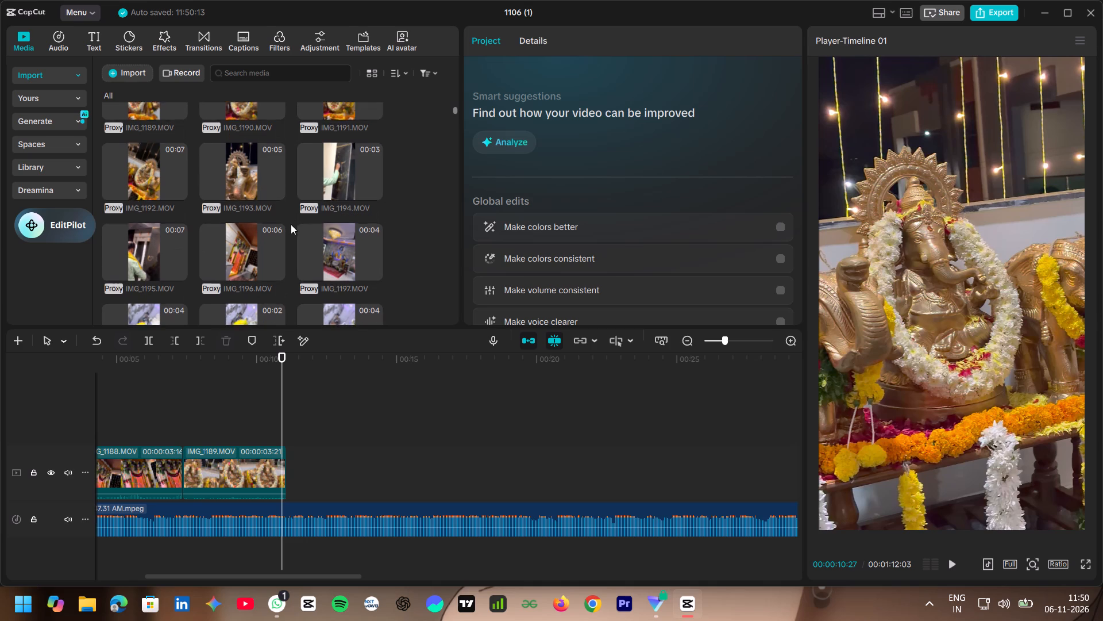
{"action": "left_click", "coordinate": [351, 174]}
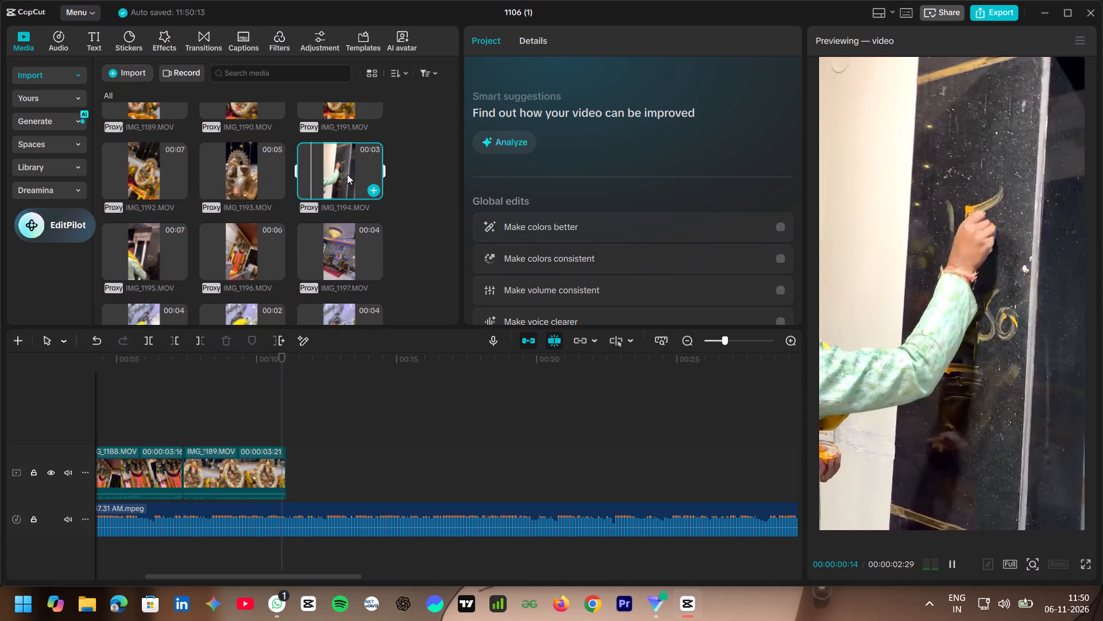
Replay the IMG_1194.MOV preview and append the clip to the main track after IMG_1189.MOV.
{"action": "left_click", "coordinate": [163, 248]}
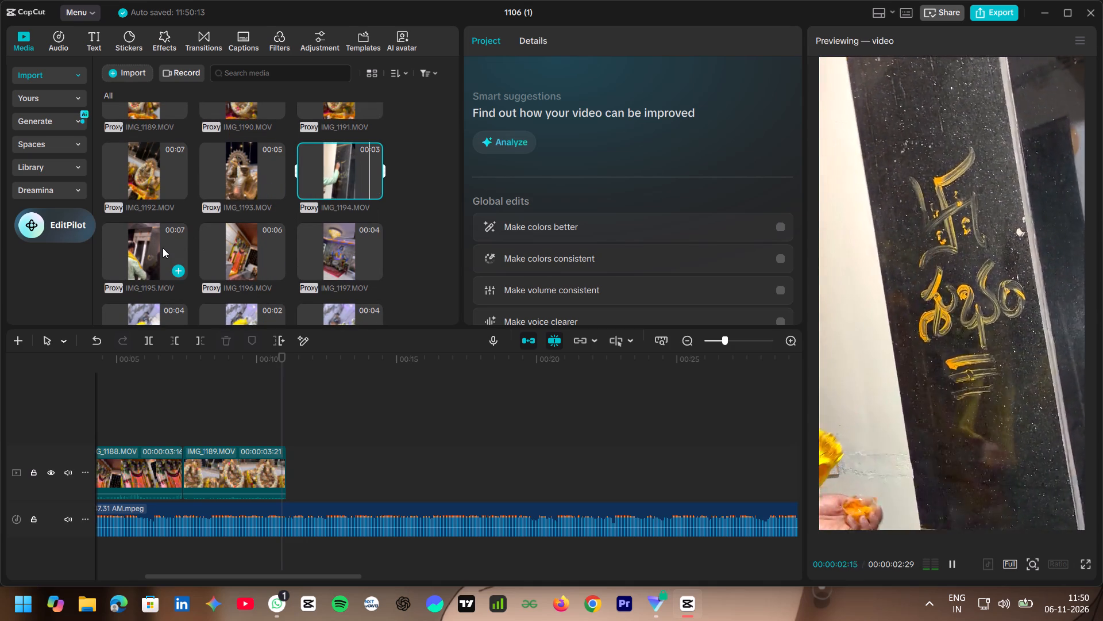
{"action": "left_click", "coordinate": [337, 146]}
{"action": "left_click_drag", "start_coordinate": [335, 154], "coordinate": [345, 164]}
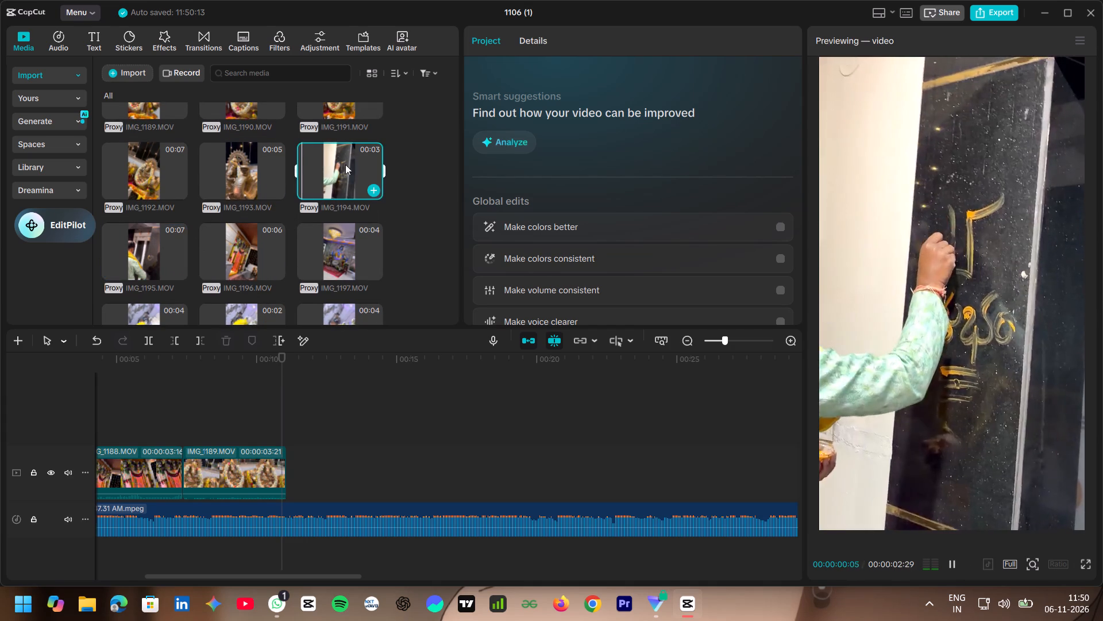
{"action": "left_click_drag", "start_coordinate": [345, 164], "coordinate": [327, 467]}
Compare the decorated doorway clips IMG_1196.MOV and IMG_1188.MOV, and insert IMG_1196.MOV on the main track between IMG_1187.MOV and IMG_1188.MOV.
{"action": "left_click", "coordinate": [239, 249]}
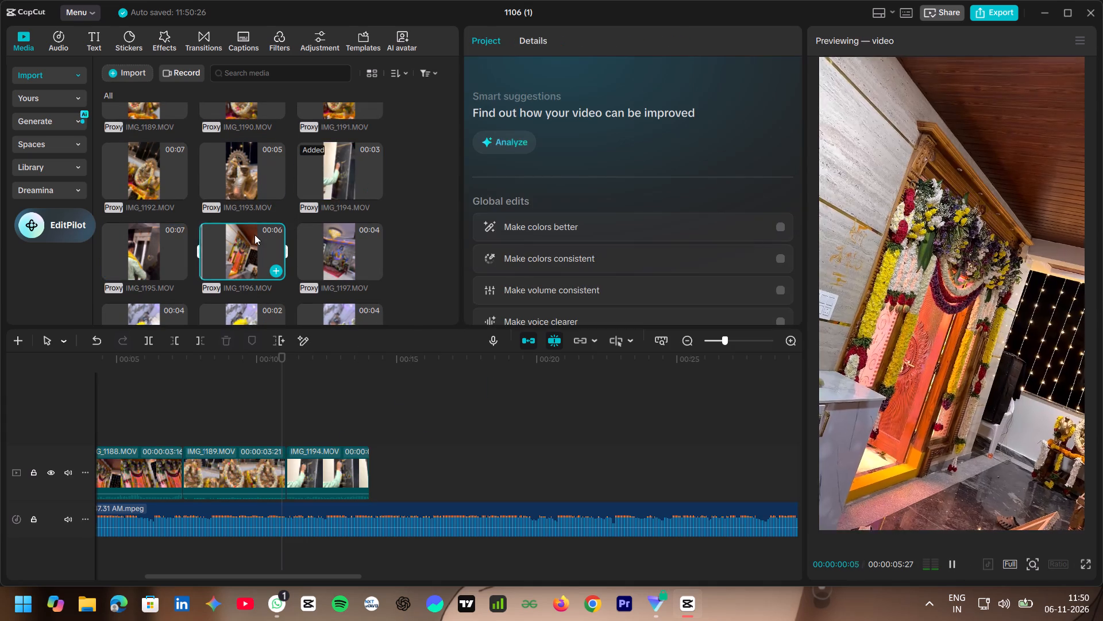
{"action": "scroll", "coordinate": [261, 231], "scroll_direction": "up", "scroll_amount": 3}
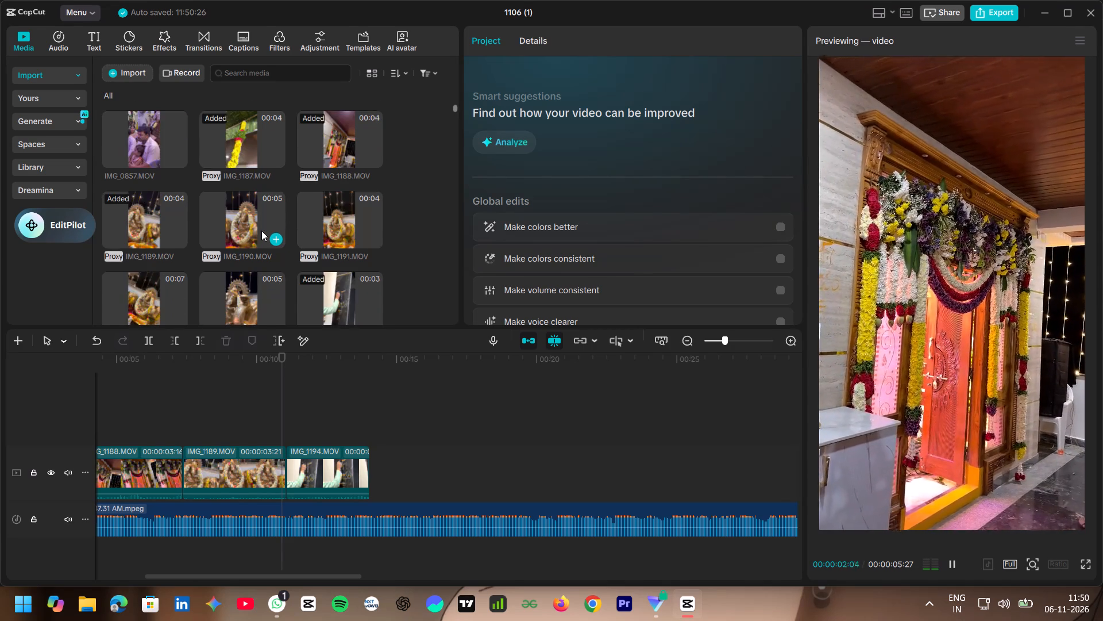
{"action": "left_click", "coordinate": [347, 209]}
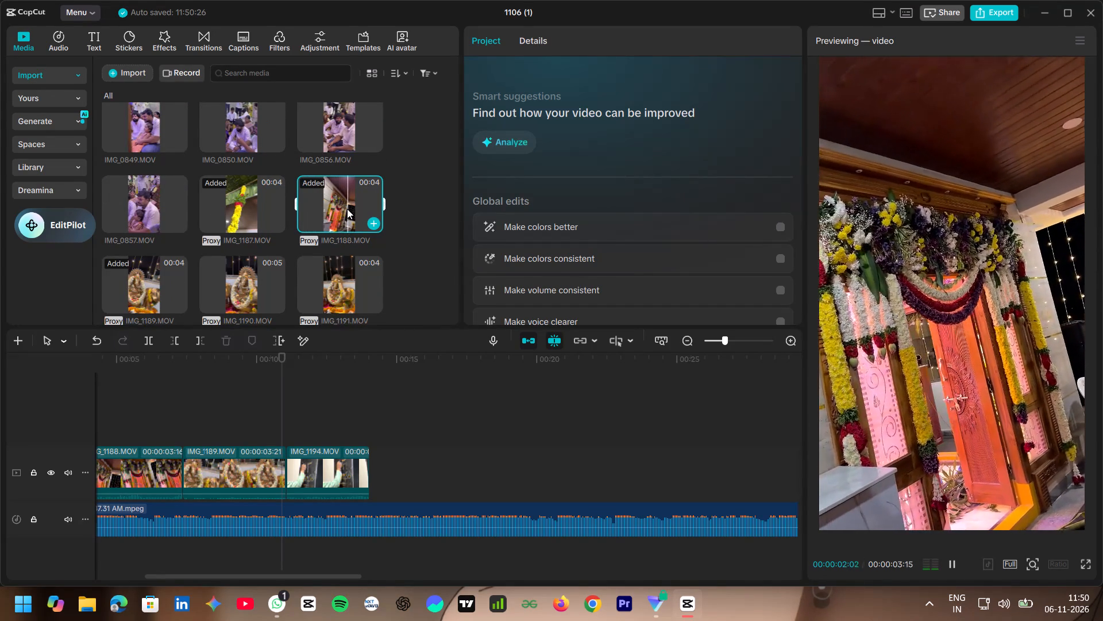
{"action": "scroll", "coordinate": [195, 431], "scroll_direction": "right", "scroll_amount": 1}
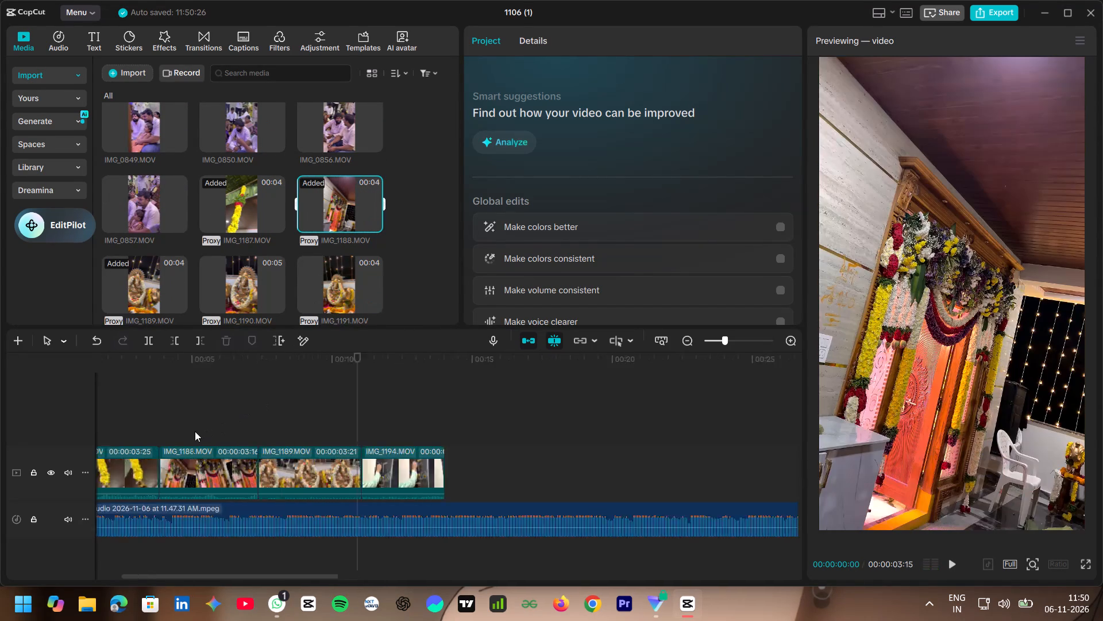
{"action": "scroll", "coordinate": [195, 431], "scroll_direction": "right", "scroll_amount": 1}
{"action": "scroll", "coordinate": [282, 246], "scroll_direction": "down", "scroll_amount": 1}
{"action": "scroll", "coordinate": [230, 300], "scroll_direction": "down", "scroll_amount": 2}
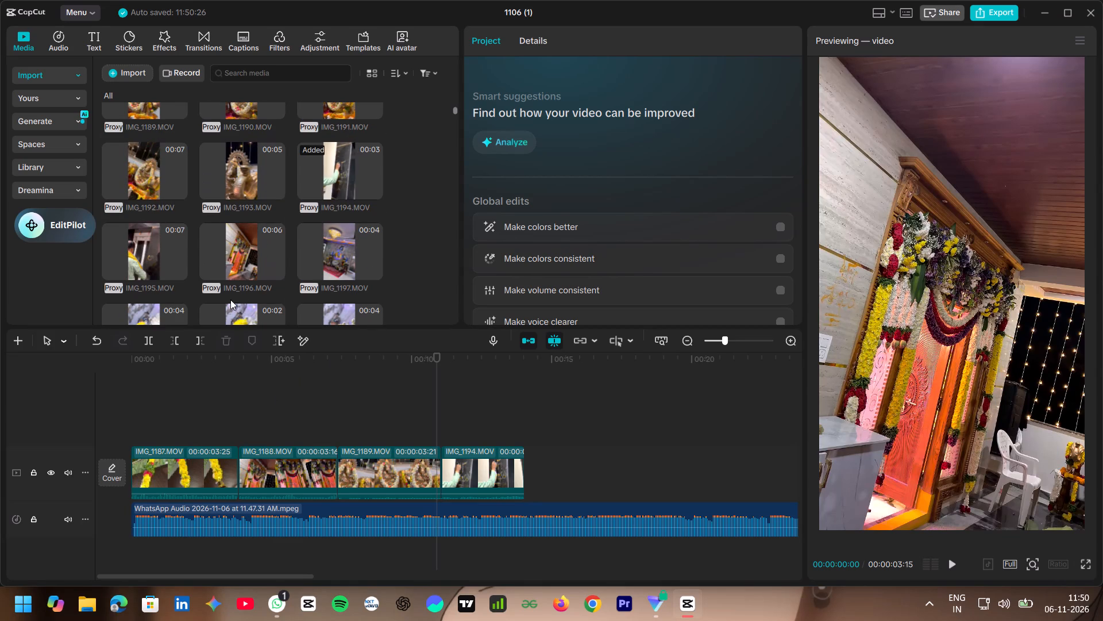
{"action": "left_click", "coordinate": [259, 251]}
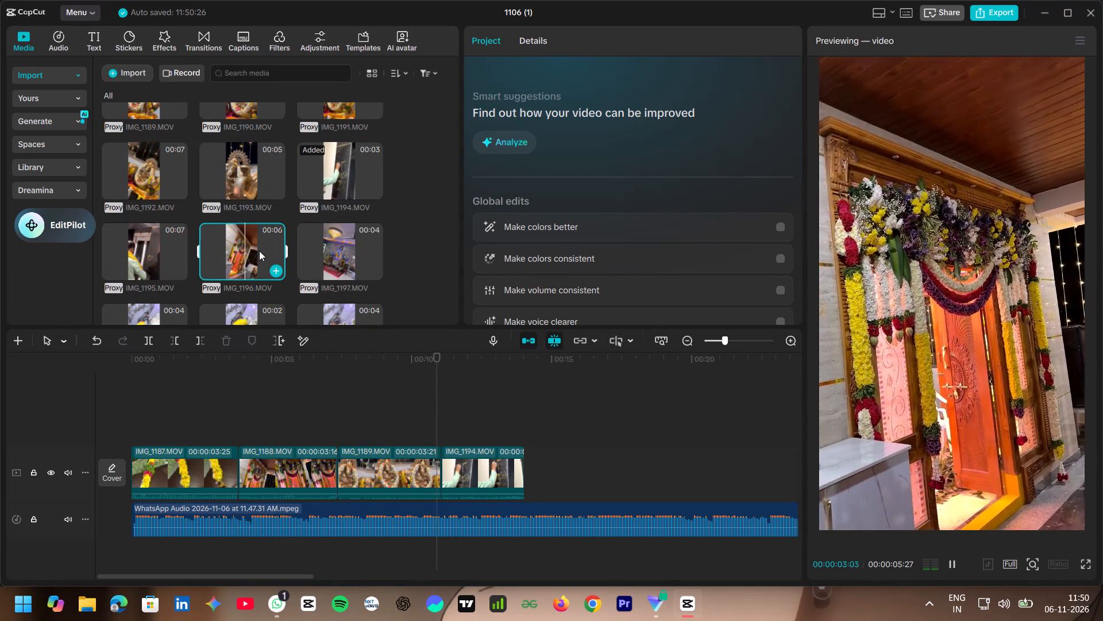
{"action": "left_click_drag", "start_coordinate": [249, 252], "coordinate": [249, 444]}
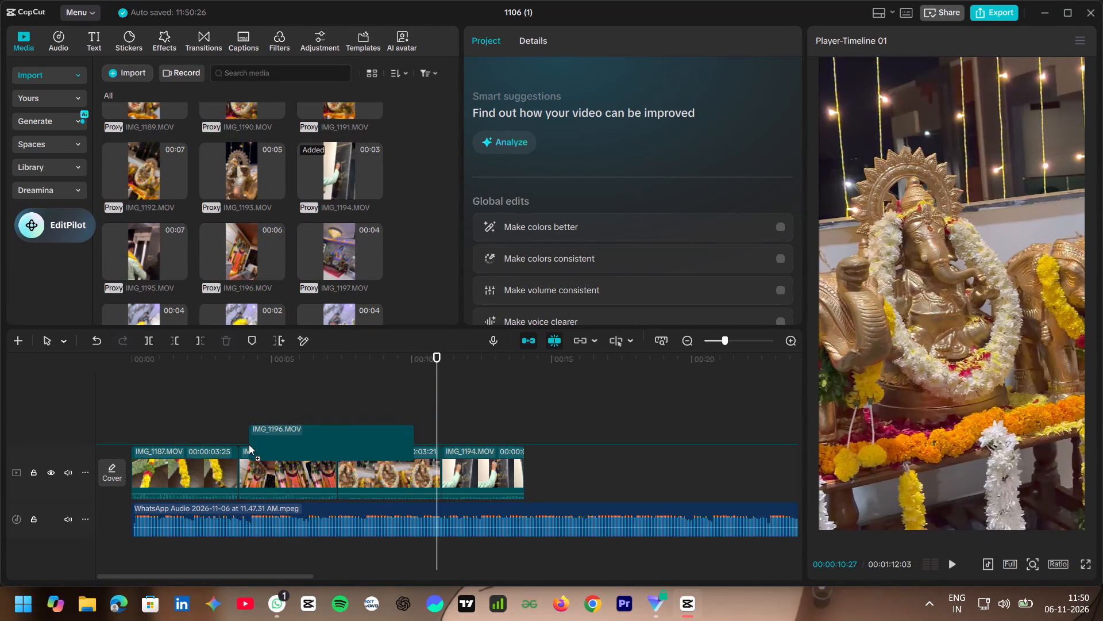
{"action": "left_click_drag", "start_coordinate": [249, 444], "coordinate": [234, 462]}
Delete the IMG_1188.MOV clip from the main track.
{"action": "left_click", "coordinate": [461, 465]}
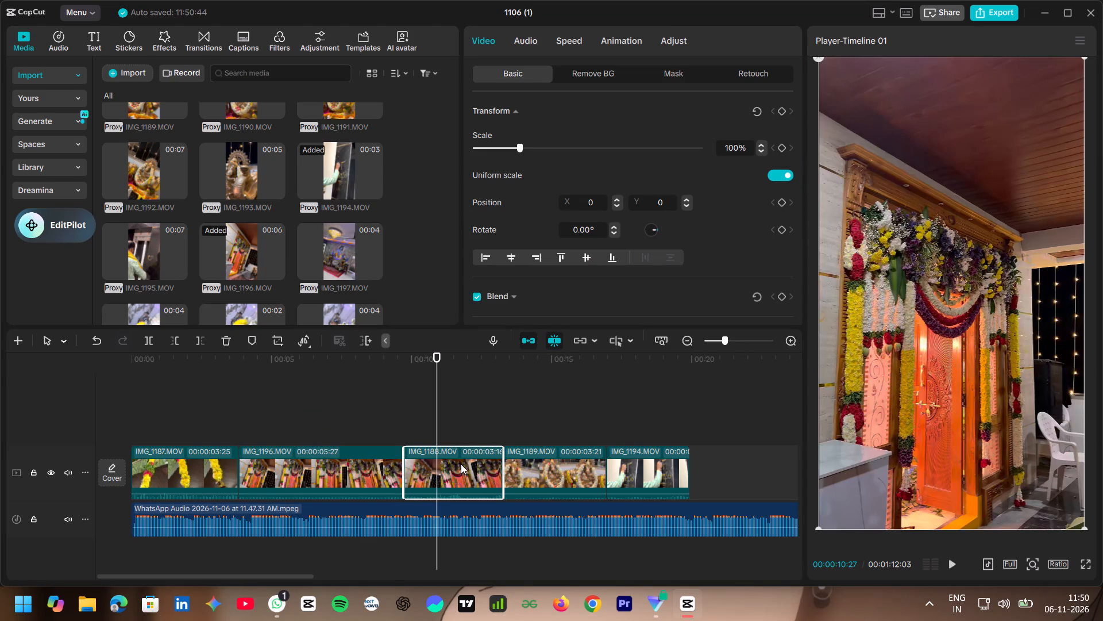
{"action": "key", "text": "BackSpace"}
Check the end of the IMG_1194.MOV clip, preview the Krishna mural clip IMG_1197.MOV and append it after IMG_1194.MOV.
{"action": "left_click", "coordinate": [505, 402]}
{"action": "left_click_drag", "start_coordinate": [505, 402], "coordinate": [589, 419]}
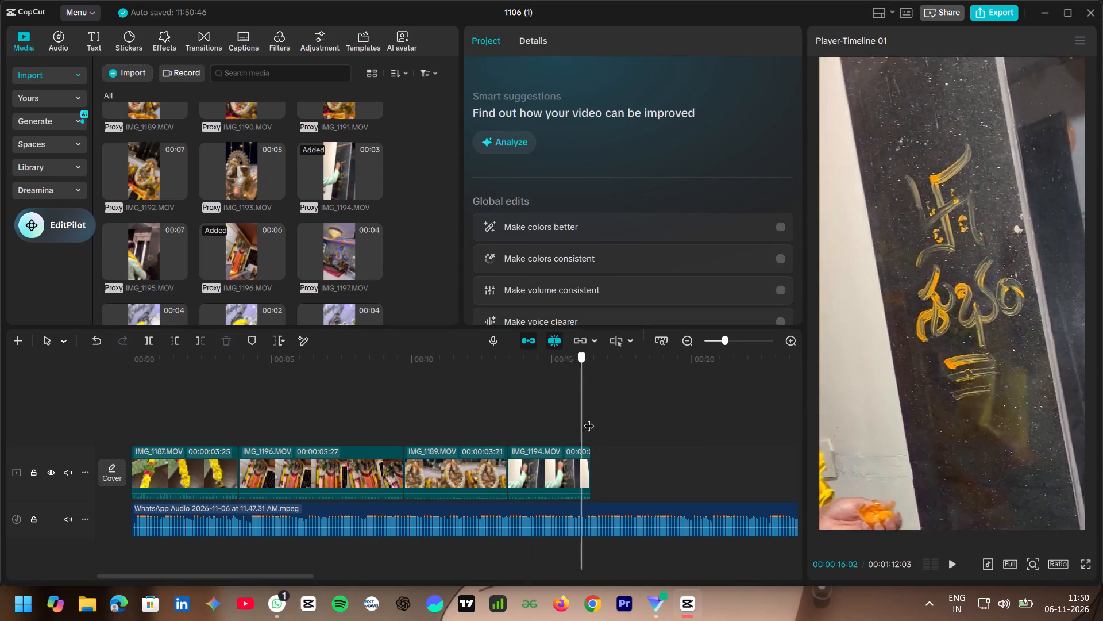
{"action": "left_click_drag", "start_coordinate": [589, 419], "coordinate": [597, 419]}
{"action": "left_click", "coordinate": [325, 236]}
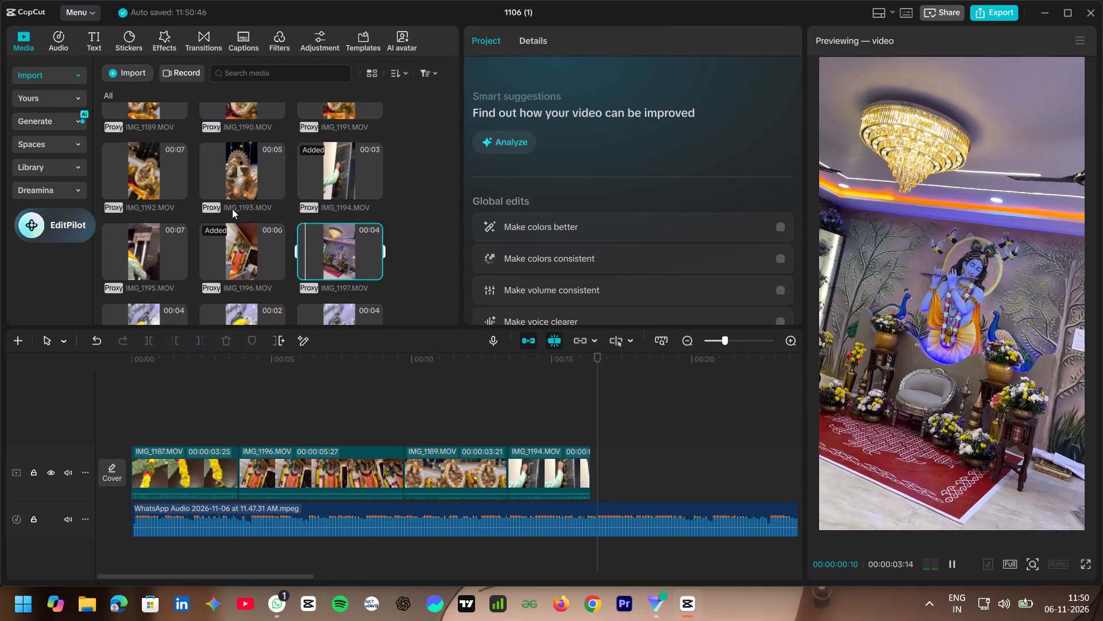
{"action": "scroll", "coordinate": [232, 209], "scroll_direction": "down", "scroll_amount": 1}
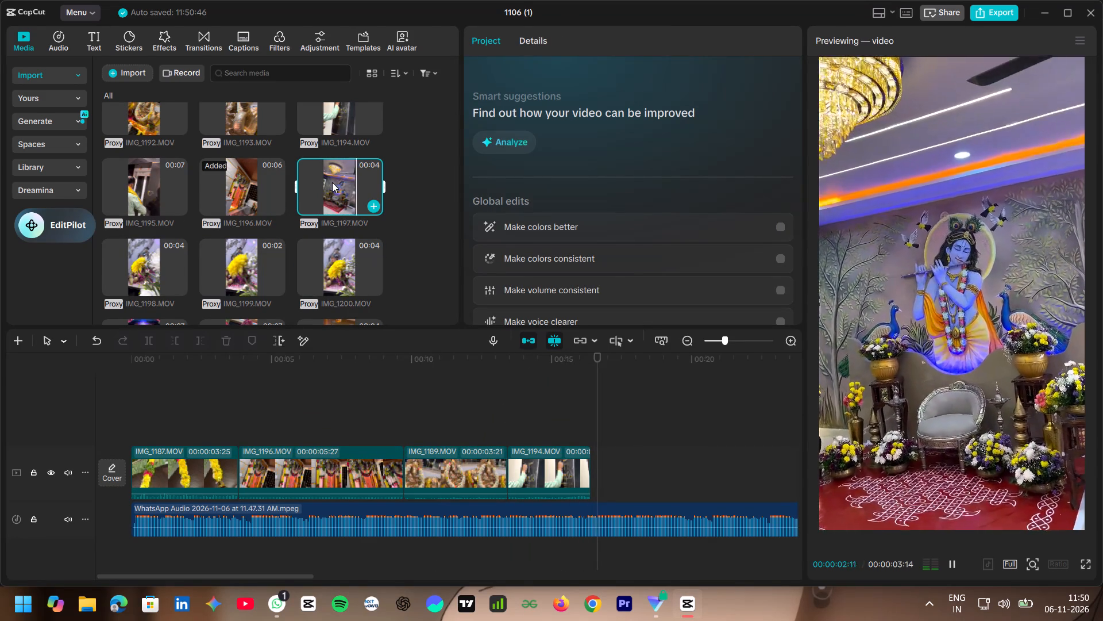
{"action": "left_click_drag", "start_coordinate": [332, 182], "coordinate": [595, 434]}
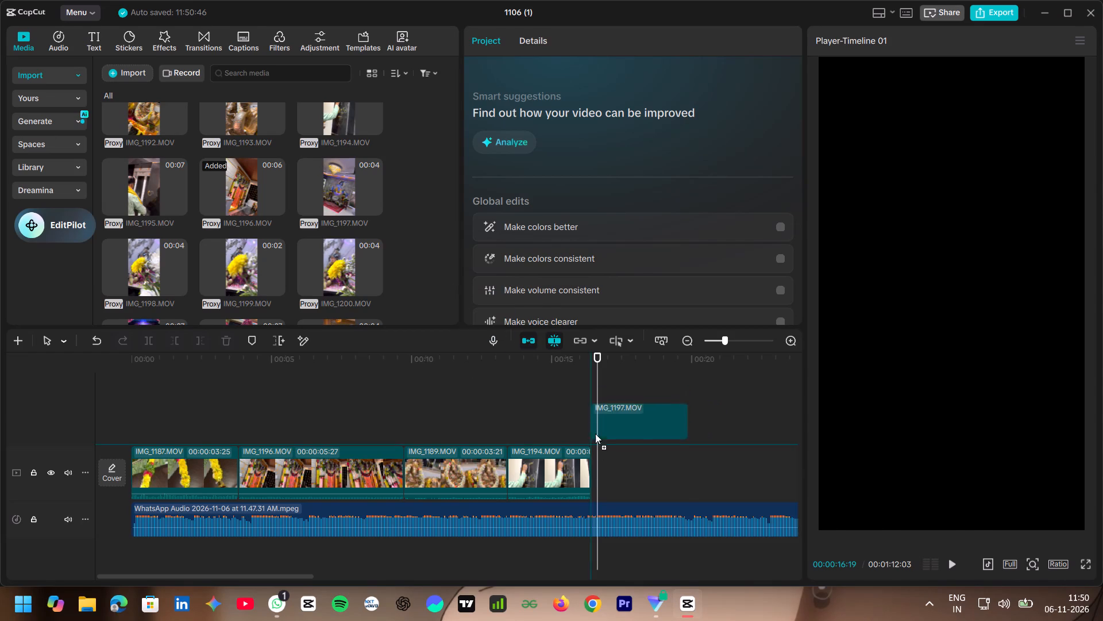
Place IMG_1197.MOV on the main track directly after IMG_1194.MOV.
{"action": "left_click_drag", "start_coordinate": [595, 434], "coordinate": [599, 467]}
Compare the yellow-flower idol clips IMG_1198, IMG_1199 and IMG_1200, and append IMG_1200.MOV to the main track after IMG_1197.MOV.
{"action": "scroll", "coordinate": [576, 430], "scroll_direction": "left", "scroll_amount": 1}
{"action": "left_click", "coordinate": [171, 271]}
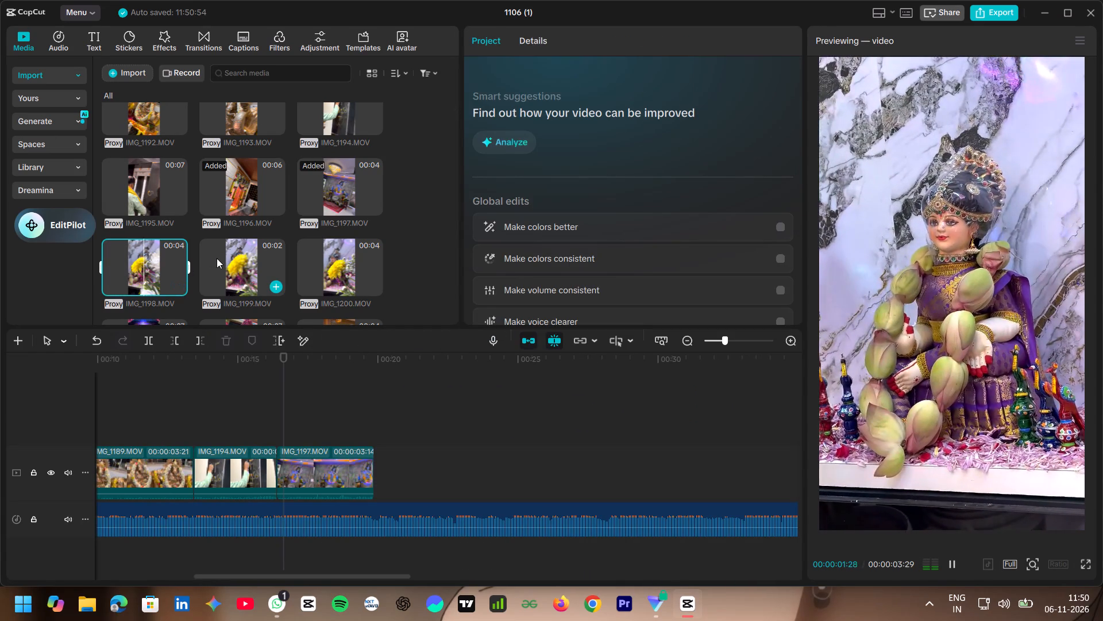
{"action": "left_click", "coordinate": [234, 260]}
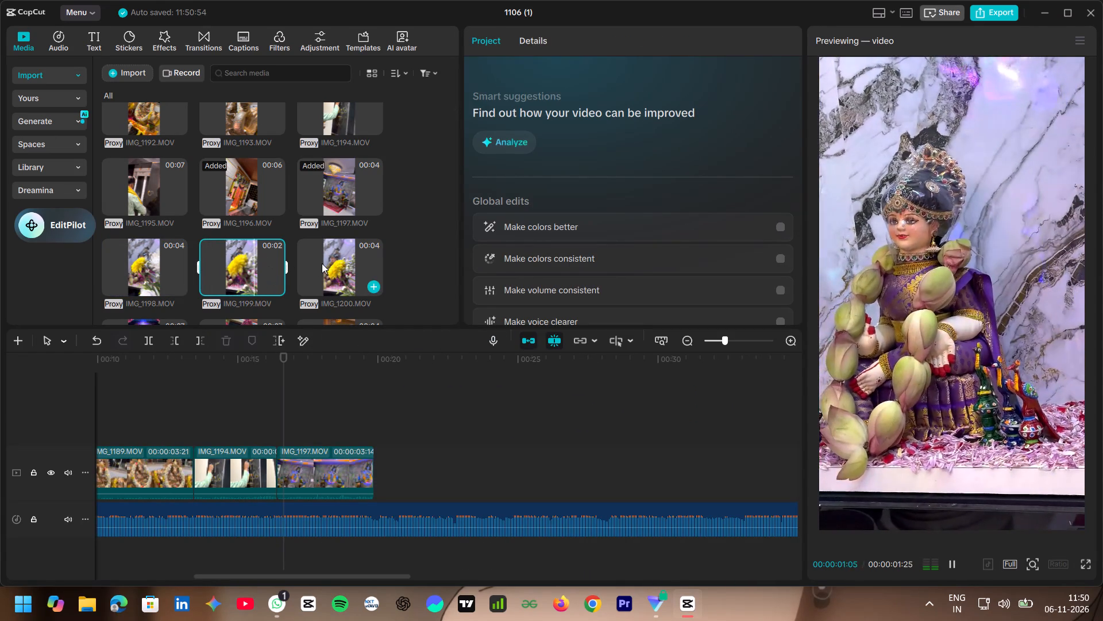
{"action": "left_click", "coordinate": [322, 263]}
{"action": "scroll", "coordinate": [309, 238], "scroll_direction": "down", "scroll_amount": 2}
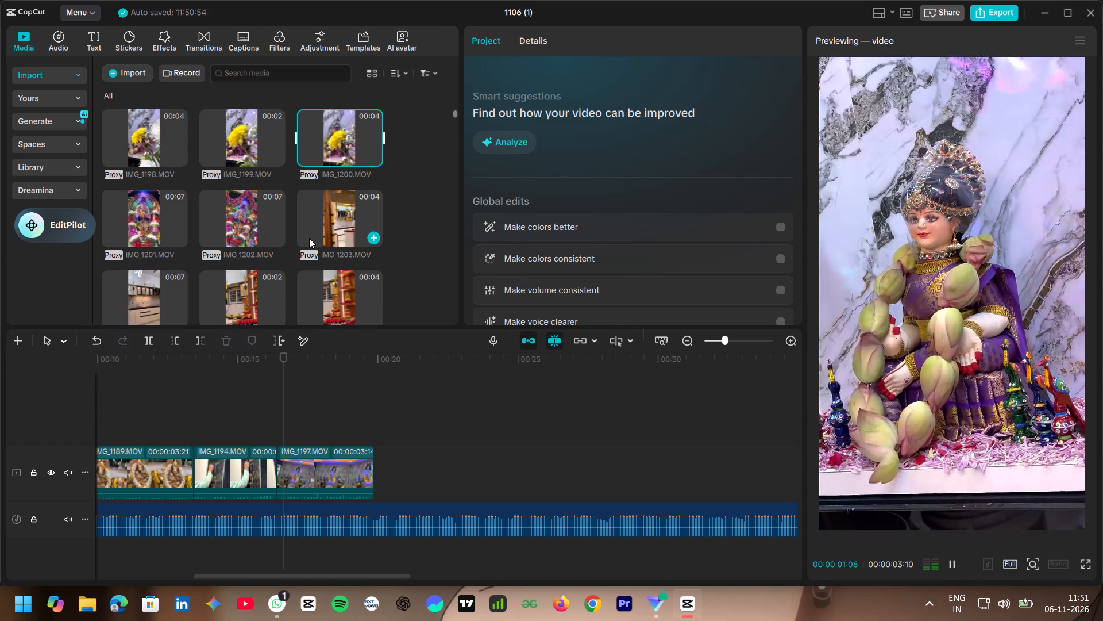
{"action": "left_click", "coordinate": [260, 140]}
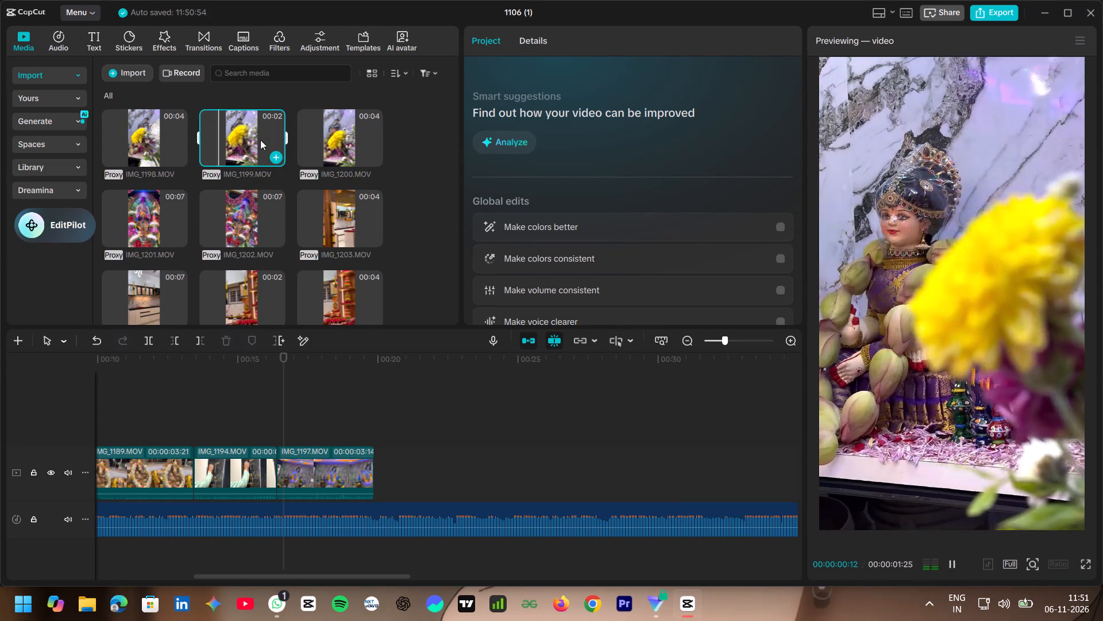
{"action": "left_click", "coordinate": [336, 121]}
{"action": "left_click_drag", "start_coordinate": [329, 130], "coordinate": [440, 483]}
Preview the clips IMG_1201 to IMG_1204 and append the kitchen clip IMG_1204.MOV to the main track after IMG_1200.MOV.
{"action": "scroll", "coordinate": [384, 383], "scroll_direction": "left", "scroll_amount": 1}
{"action": "left_click", "coordinate": [168, 220]}
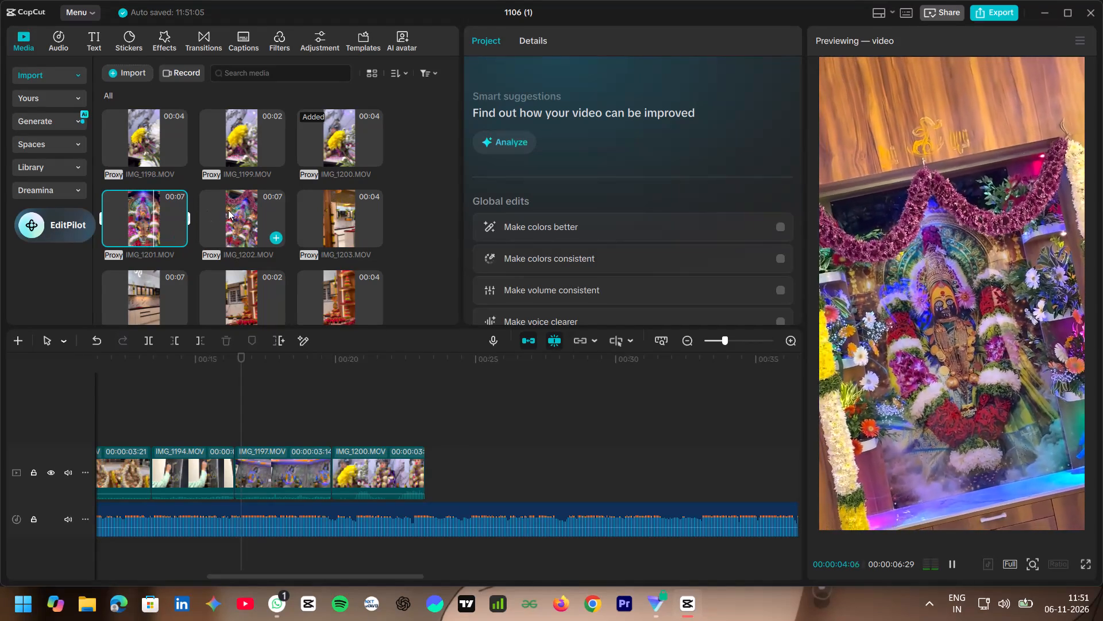
{"action": "left_click", "coordinate": [265, 213]}
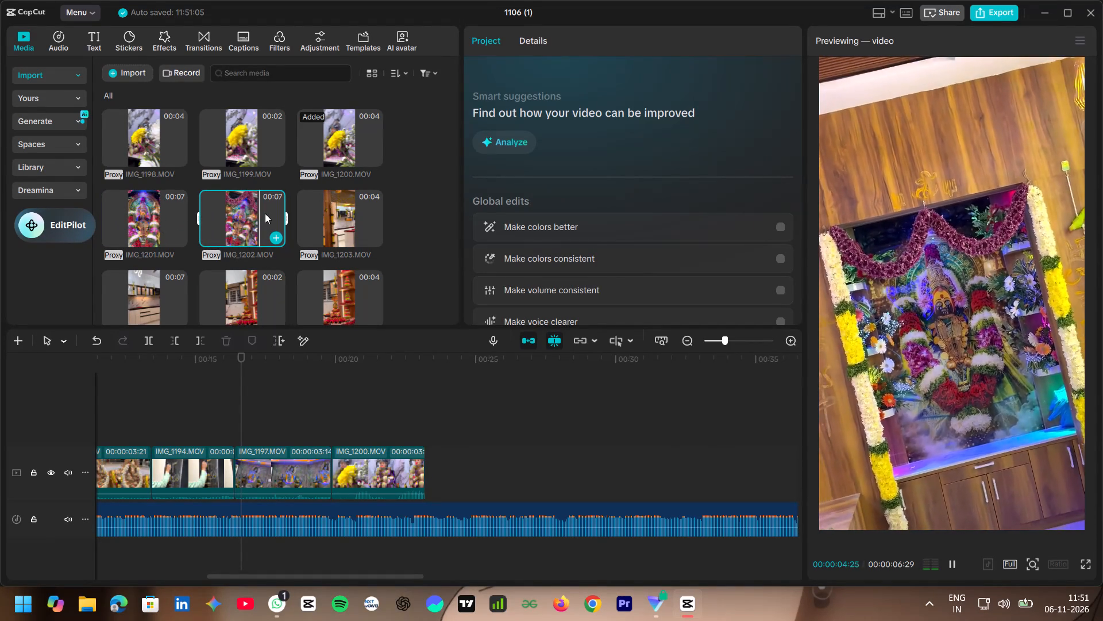
{"action": "left_click", "coordinate": [167, 218]}
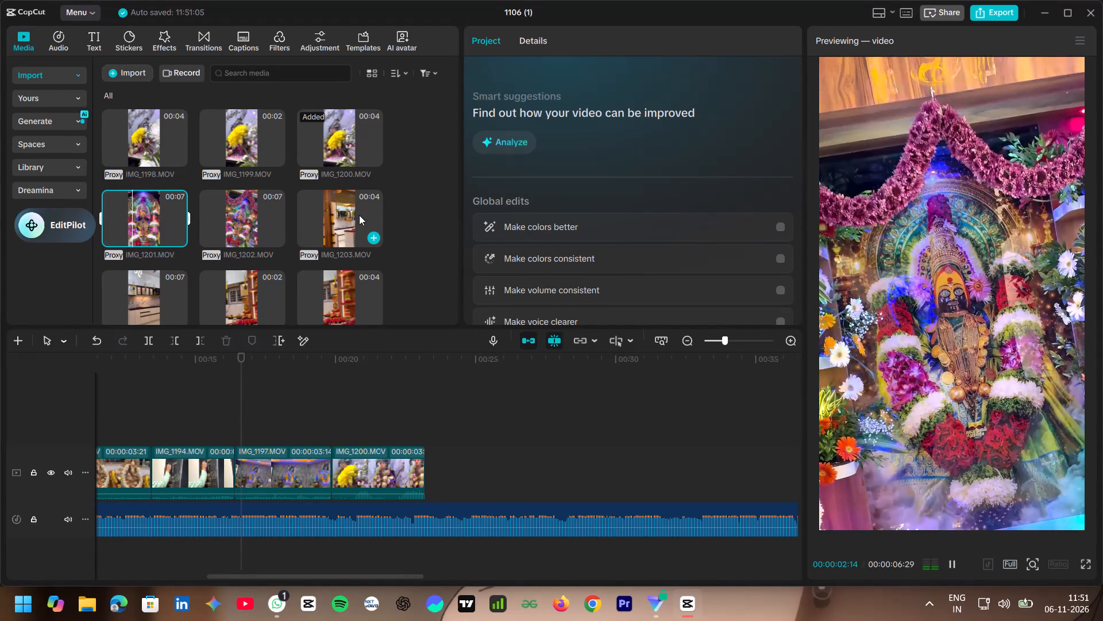
{"action": "left_click", "coordinate": [360, 214]}
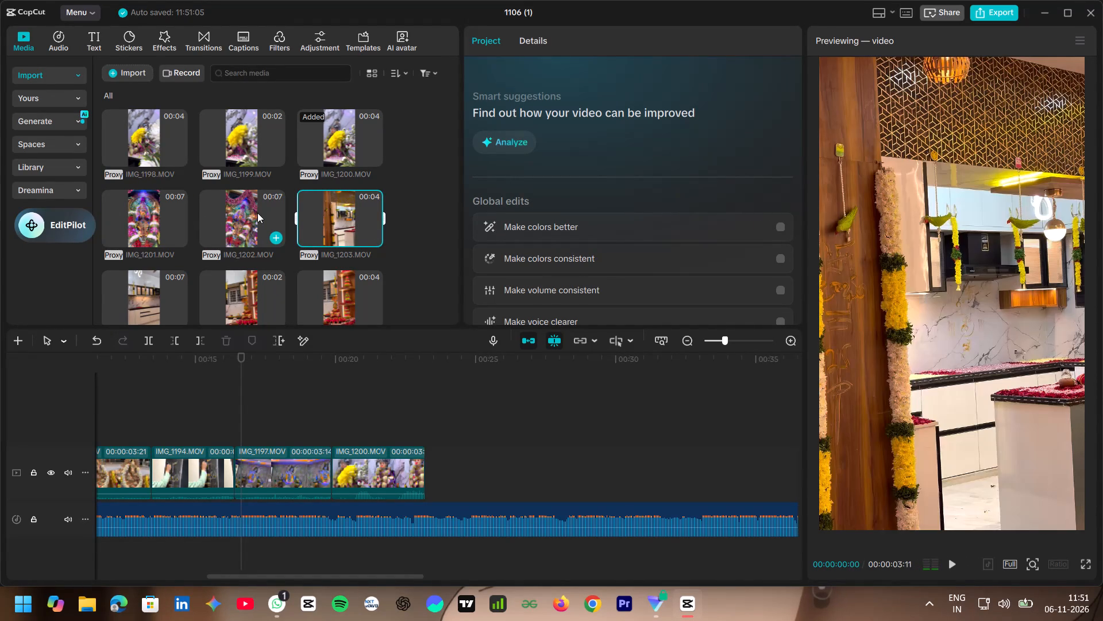
{"action": "left_click", "coordinate": [136, 275]}
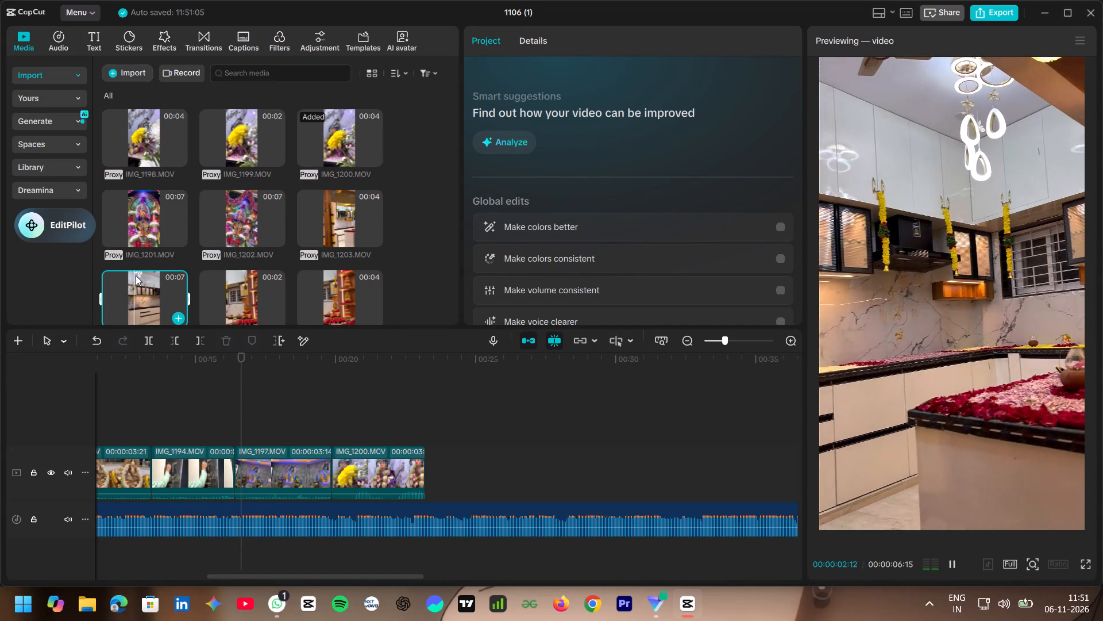
{"action": "left_click_drag", "start_coordinate": [151, 288], "coordinate": [456, 434]}
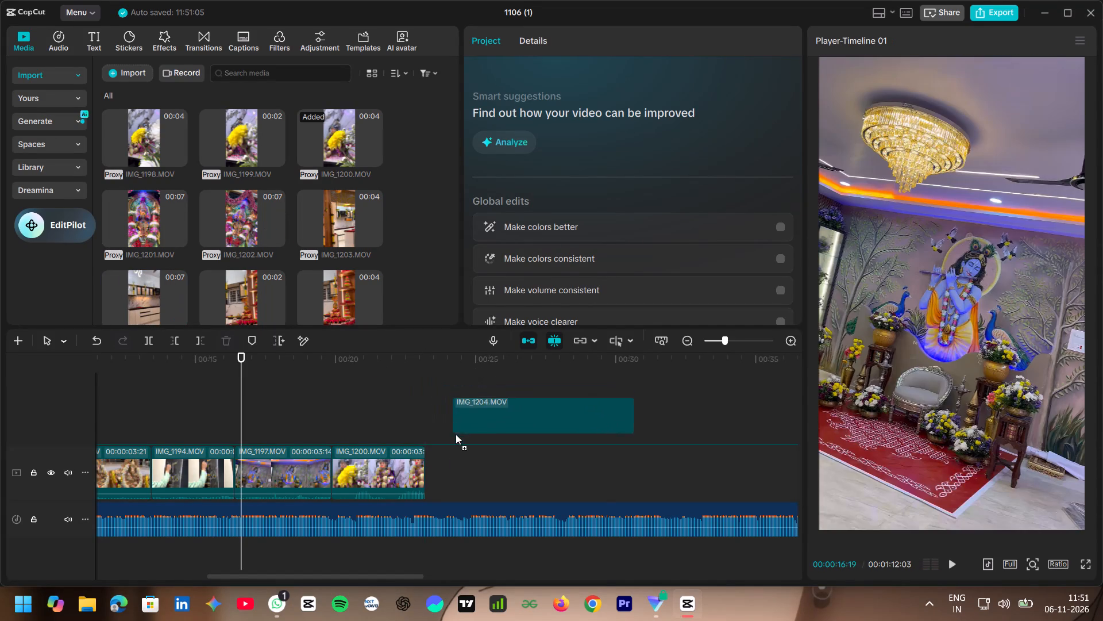
{"action": "left_click_drag", "start_coordinate": [456, 434], "coordinate": [445, 466]}
Compare the idol clips IMG_1205 and IMG_1206, and append IMG_1206.MOV to the main track after IMG_1204.MOV.
{"action": "left_click", "coordinate": [264, 280]}
{"action": "scroll", "coordinate": [286, 230], "scroll_direction": "down", "scroll_amount": 1}
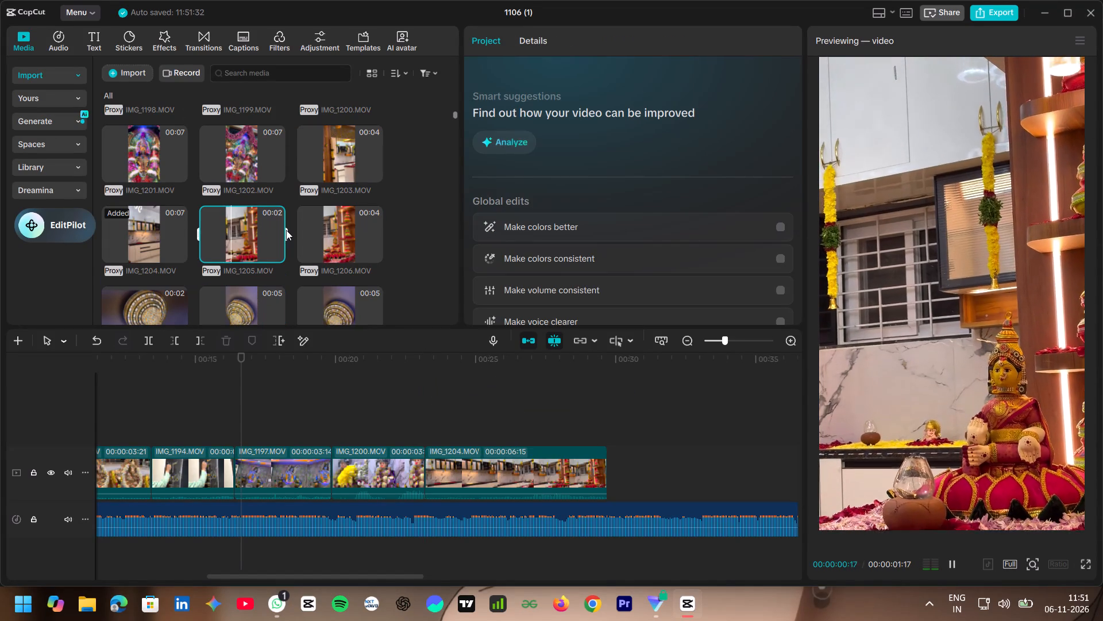
{"action": "left_click", "coordinate": [344, 234]}
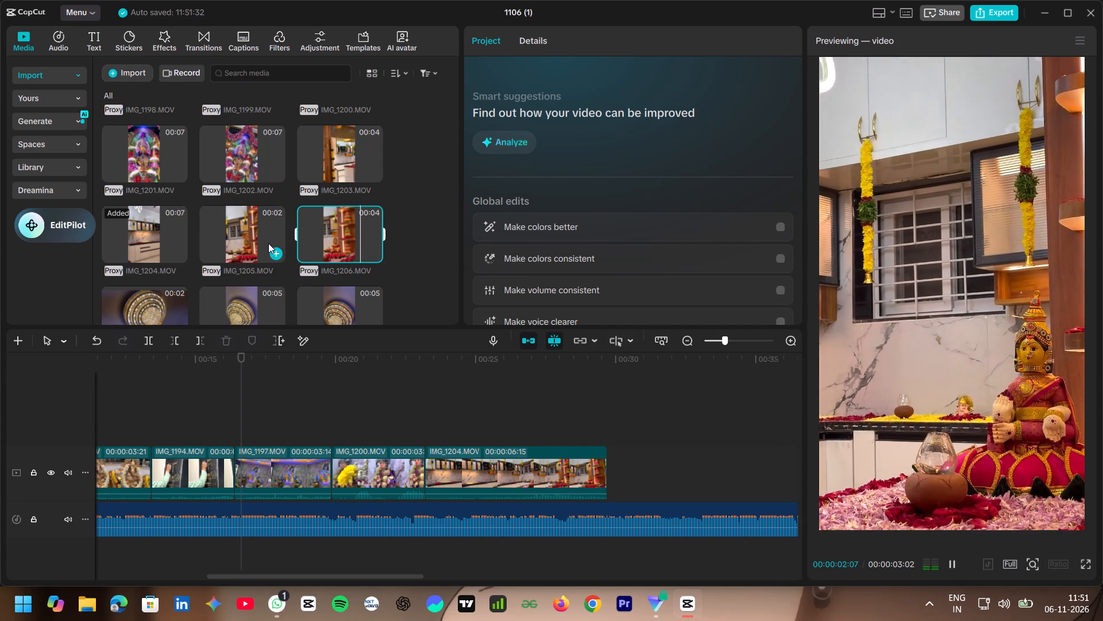
{"action": "scroll", "coordinate": [268, 243], "scroll_direction": "down", "scroll_amount": 1}
{"action": "left_click_drag", "start_coordinate": [330, 160], "coordinate": [603, 447]}
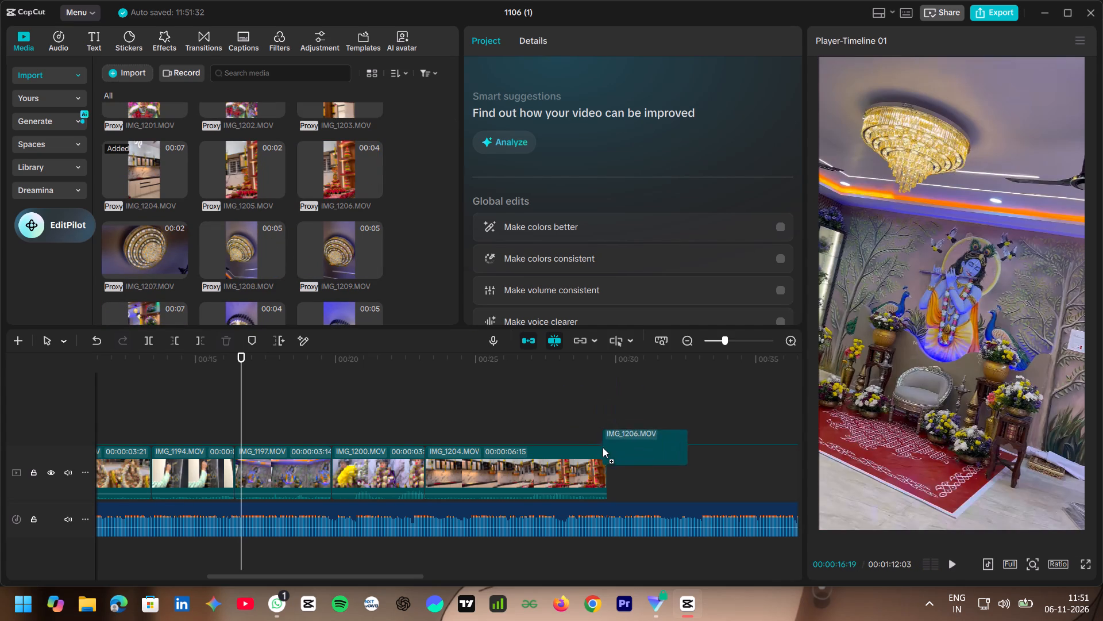
{"action": "left_click_drag", "start_coordinate": [603, 447], "coordinate": [621, 477]}
Mute the original sound of the main video track.
{"action": "scroll", "coordinate": [597, 453], "scroll_direction": "left", "scroll_amount": 2}
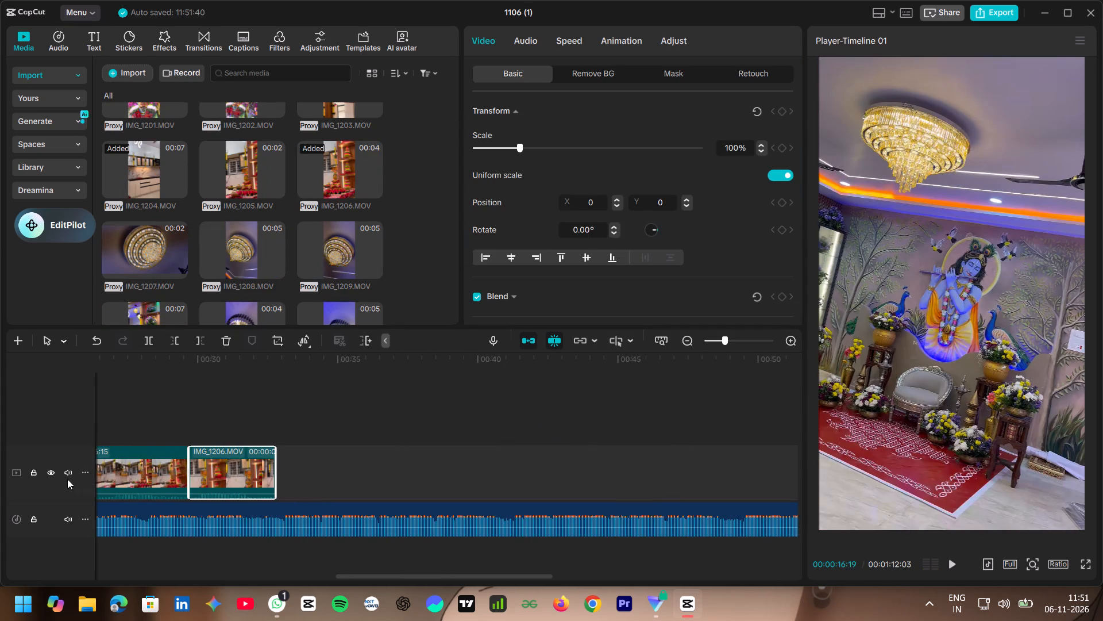
{"action": "left_click", "coordinate": [71, 469]}
Compare the chandelier clips IMG_1207, IMG_1208, IMG_1209 and IMG_1211, and append IMG_1209.MOV to the main track after IMG_1206.MOV.
{"action": "left_click", "coordinate": [165, 266]}
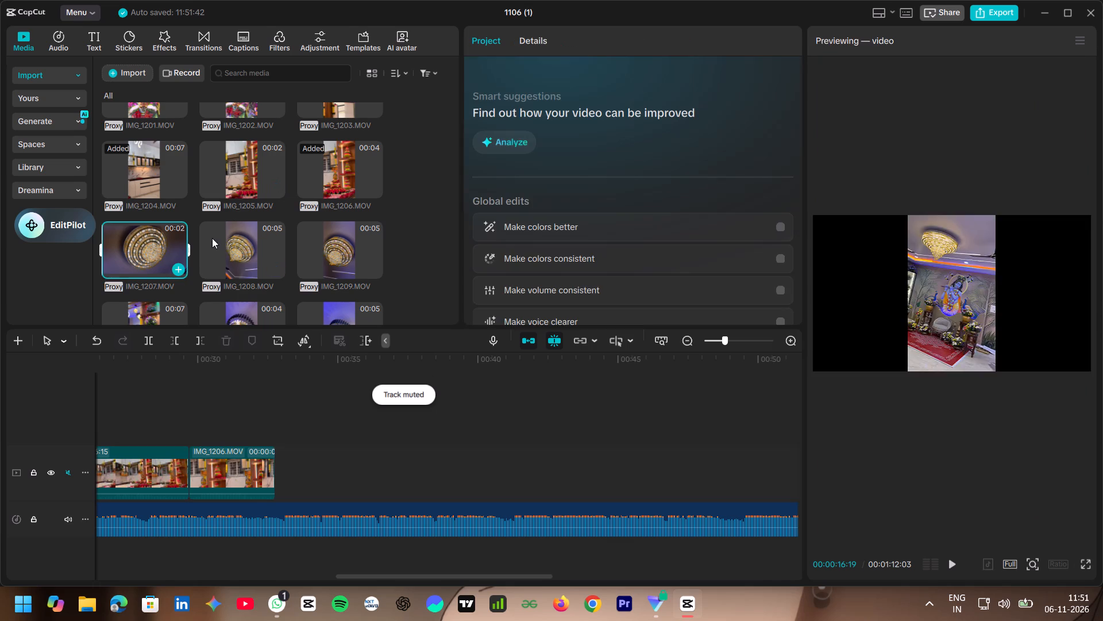
{"action": "left_click", "coordinate": [244, 231]}
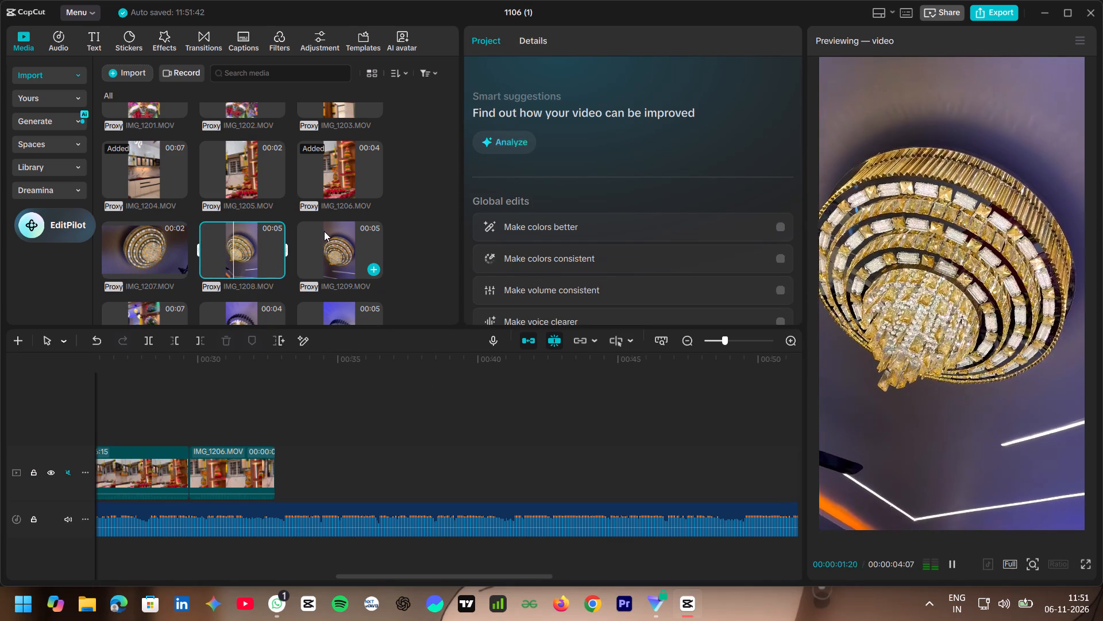
{"action": "left_click", "coordinate": [325, 231]}
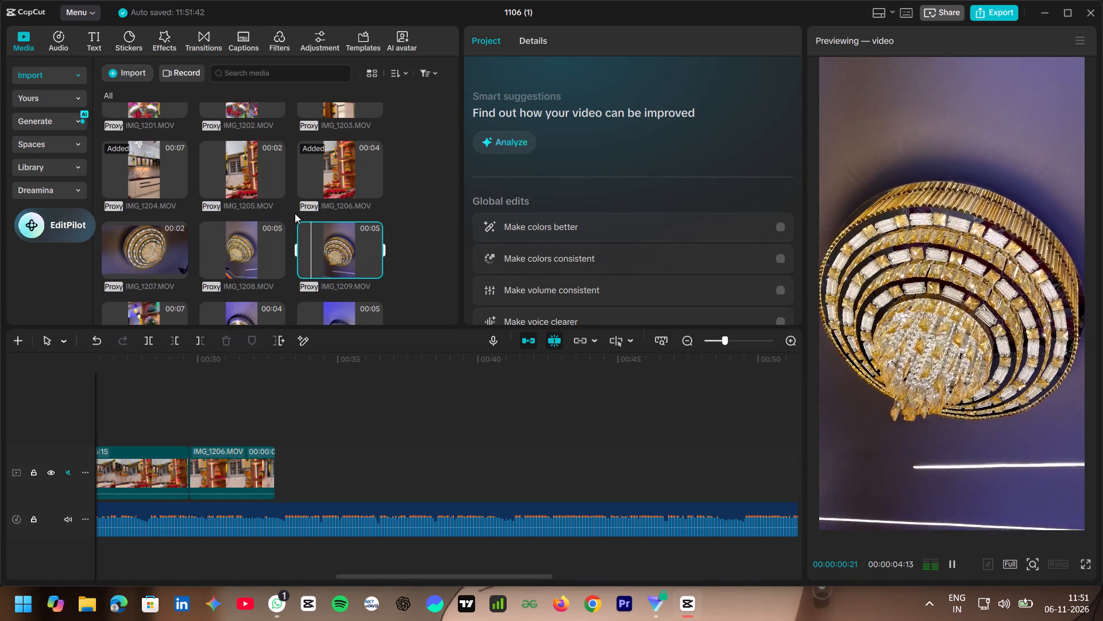
{"action": "scroll", "coordinate": [295, 213], "scroll_direction": "down", "scroll_amount": 1}
{"action": "left_click", "coordinate": [242, 251]}
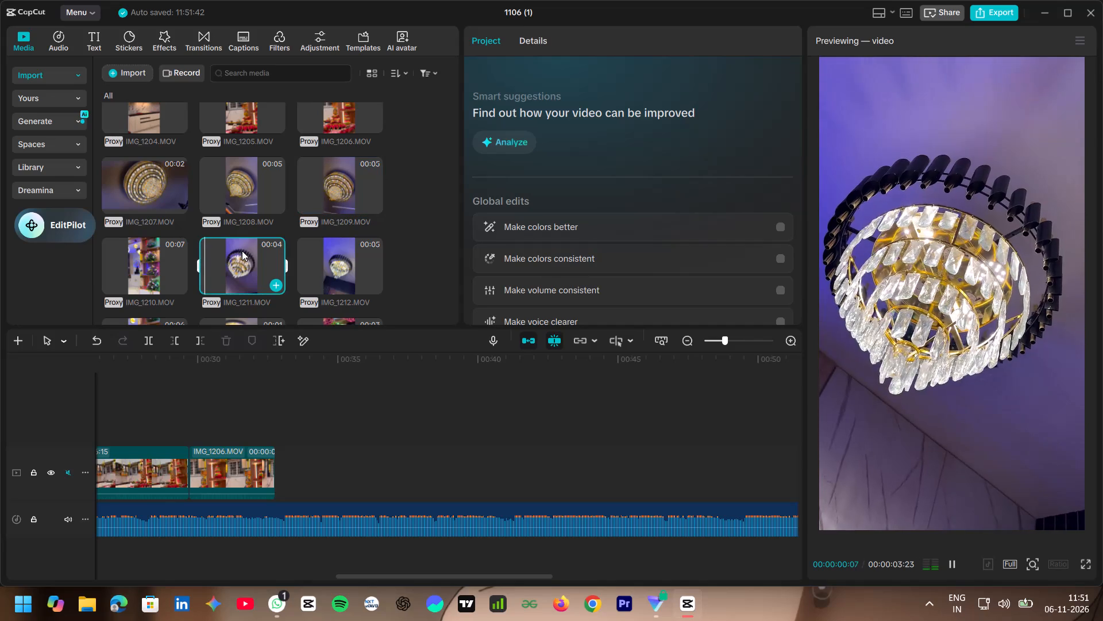
{"action": "left_click", "coordinate": [322, 185]}
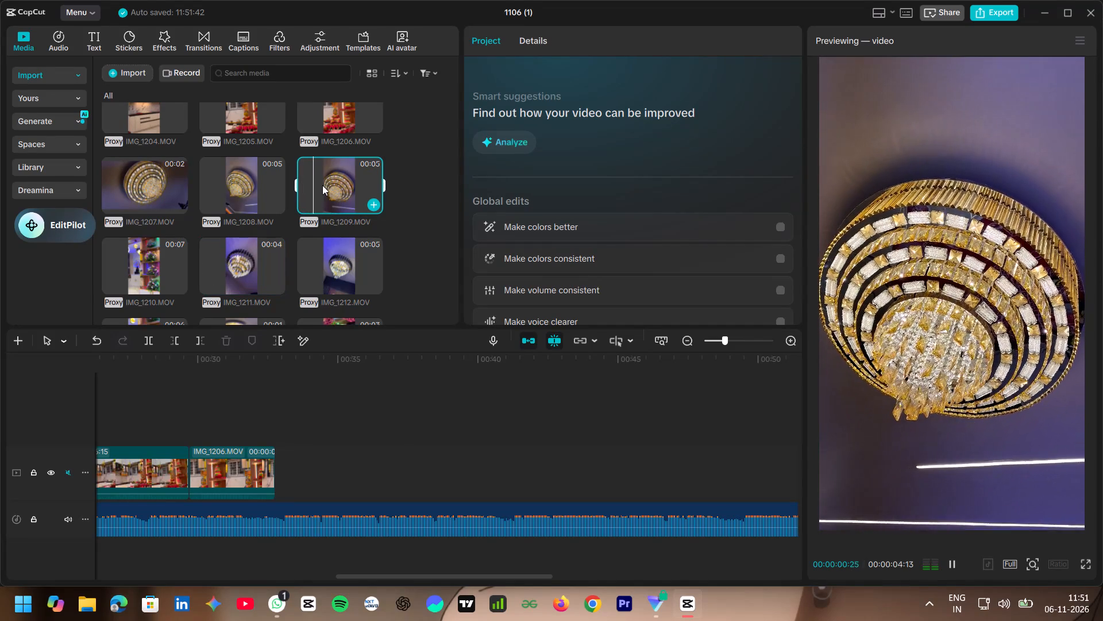
{"action": "left_click_drag", "start_coordinate": [327, 185], "coordinate": [327, 186]}
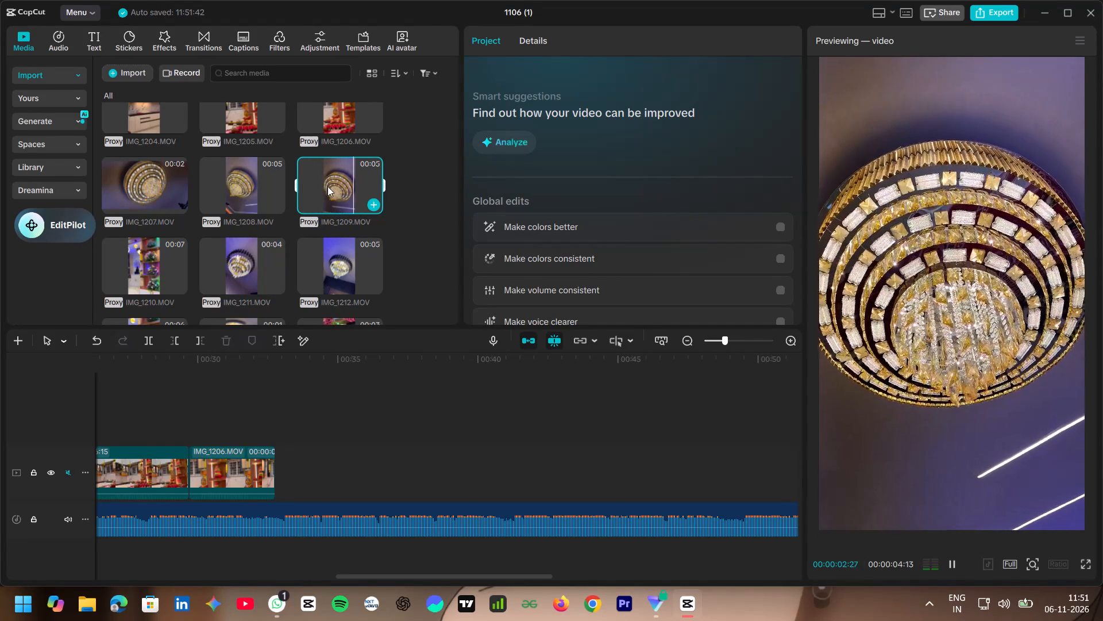
{"action": "left_click_drag", "start_coordinate": [327, 186], "coordinate": [283, 450]}
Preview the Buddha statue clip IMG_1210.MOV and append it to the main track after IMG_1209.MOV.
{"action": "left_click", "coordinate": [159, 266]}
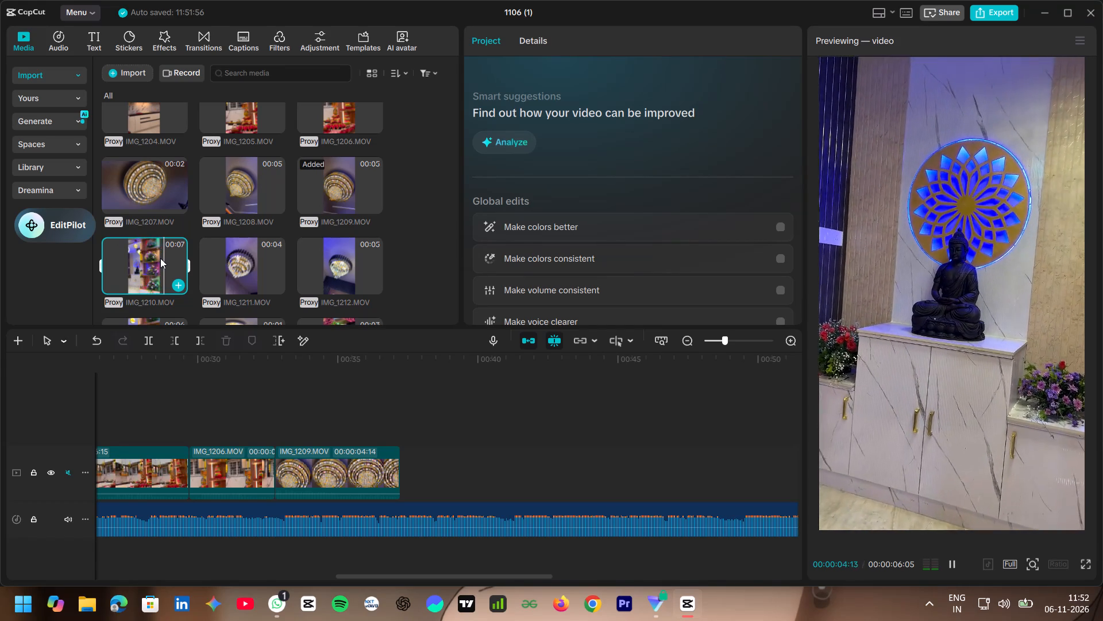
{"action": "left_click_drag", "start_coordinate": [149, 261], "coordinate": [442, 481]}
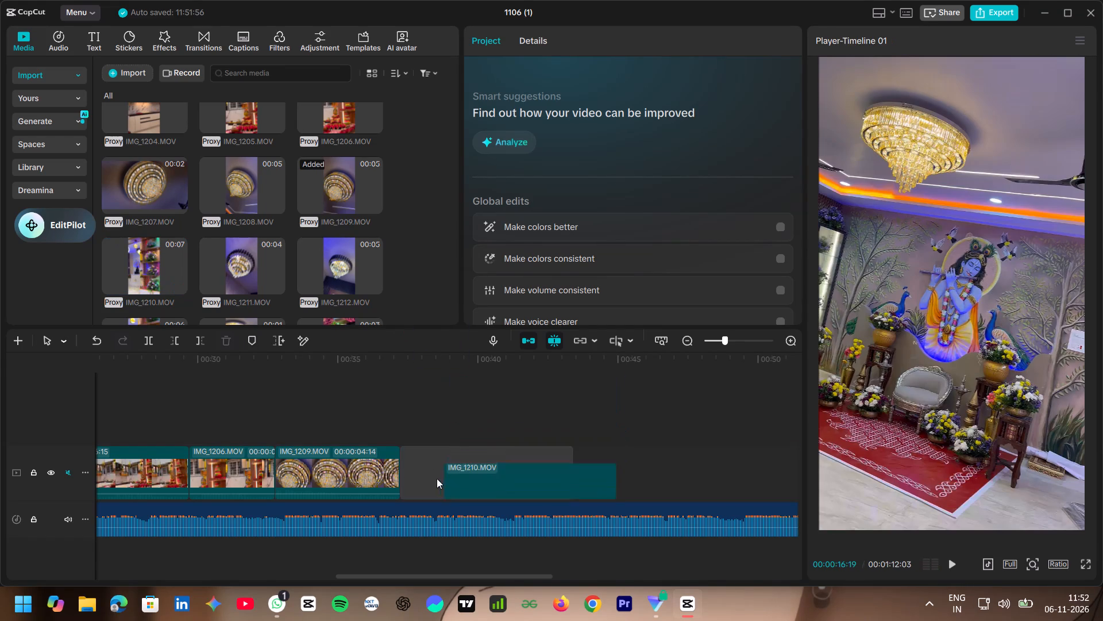
Compare the crystal chandelier clips IMG_1211 and IMG_1212, and append IMG_1211.MOV at the end of the main track.
{"action": "scroll", "coordinate": [352, 378], "scroll_direction": "left", "scroll_amount": 2}
{"action": "left_click", "coordinate": [242, 263]}
{"action": "scroll", "coordinate": [256, 221], "scroll_direction": "down", "scroll_amount": 1}
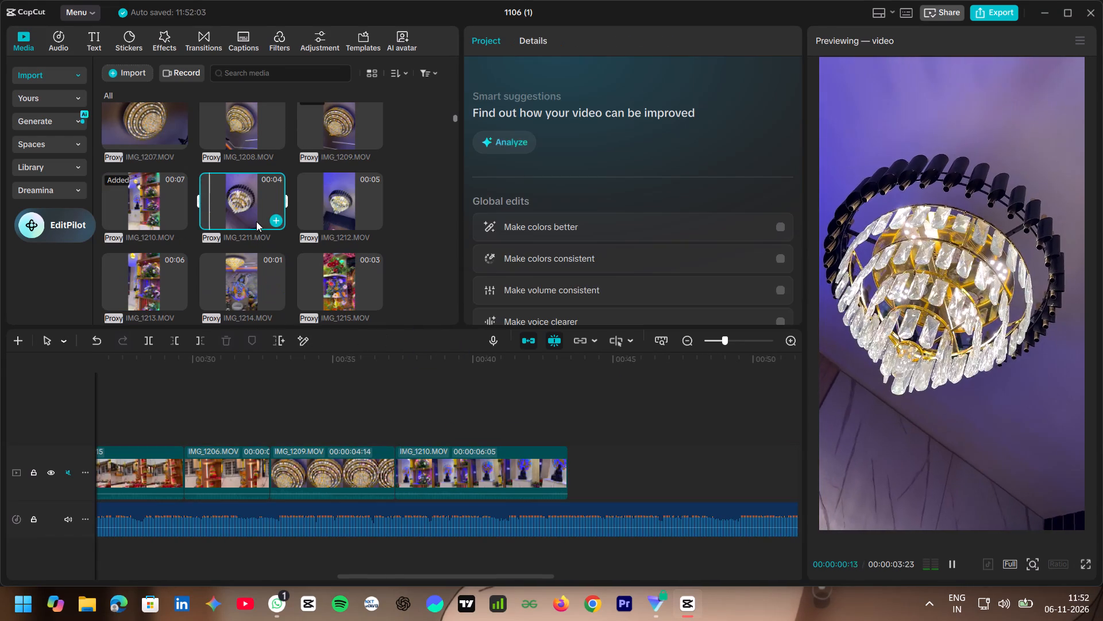
{"action": "left_click", "coordinate": [319, 201]}
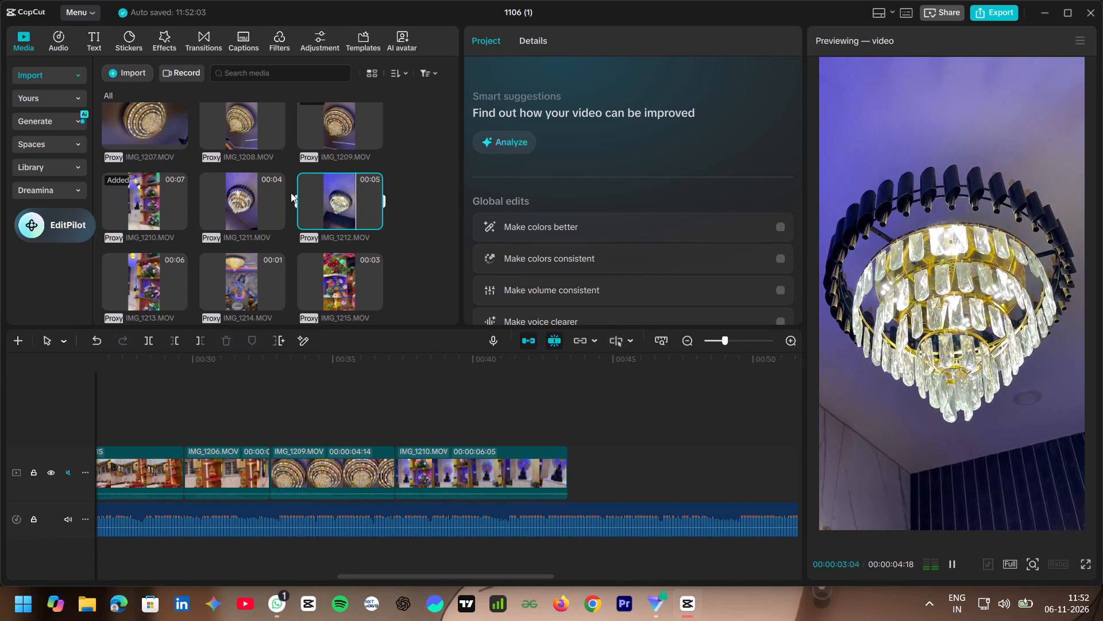
{"action": "left_click", "coordinate": [222, 197]}
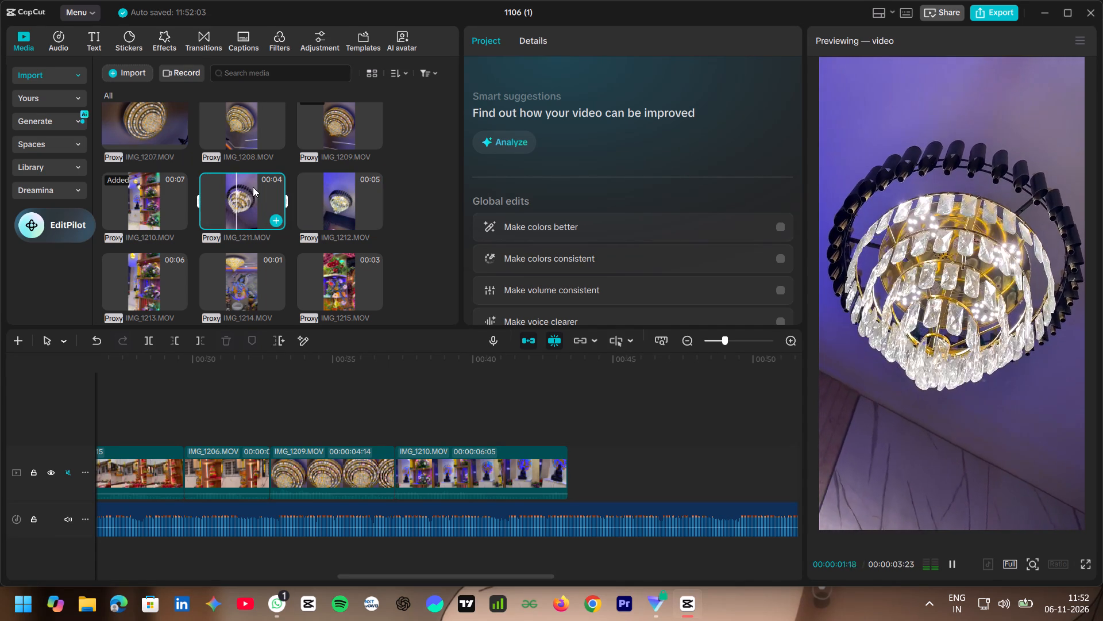
{"action": "left_click_drag", "start_coordinate": [250, 187], "coordinate": [577, 485]}
{"action": "scroll", "coordinate": [574, 421], "scroll_direction": "left", "scroll_amount": 1}
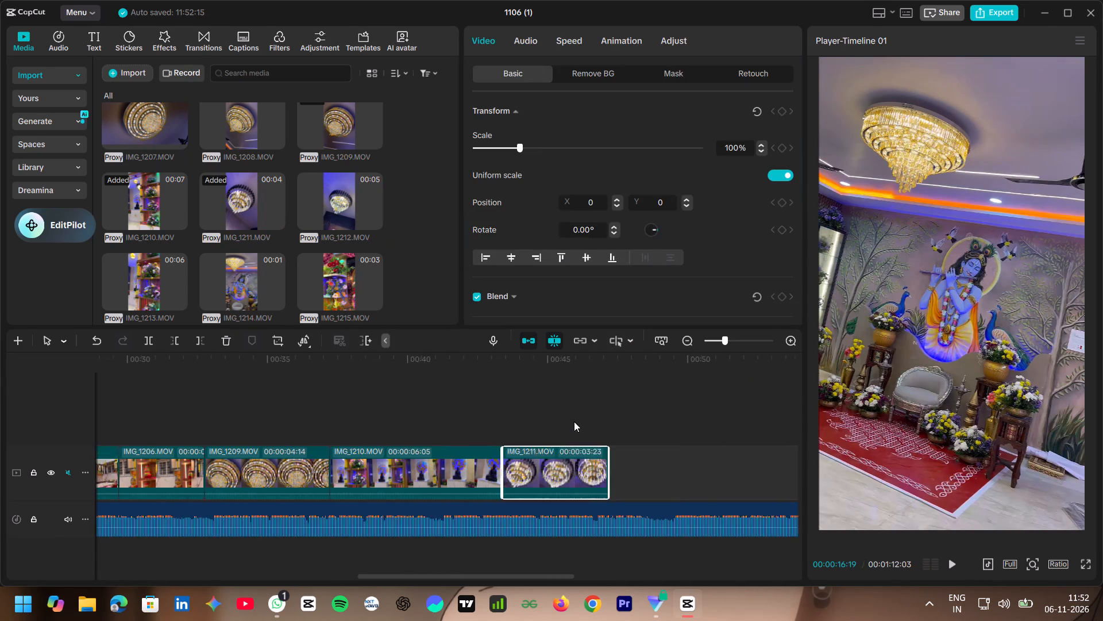
Preview the flower shelf clip IMG_1213.MOV and insert it on the main track directly before IMG_1211.MOV.
{"action": "scroll", "coordinate": [574, 421], "scroll_direction": "left", "scroll_amount": 1}
{"action": "left_click", "coordinate": [155, 286]}
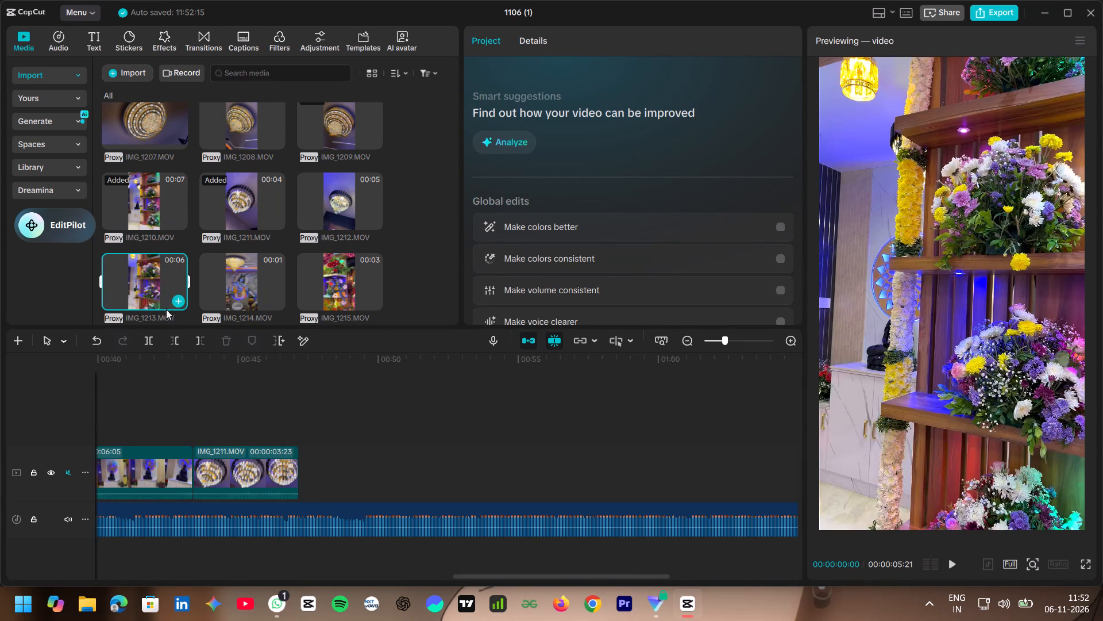
{"action": "scroll", "coordinate": [172, 320], "scroll_direction": "right", "scroll_amount": 1}
{"action": "left_click_drag", "start_coordinate": [157, 269], "coordinate": [182, 435]}
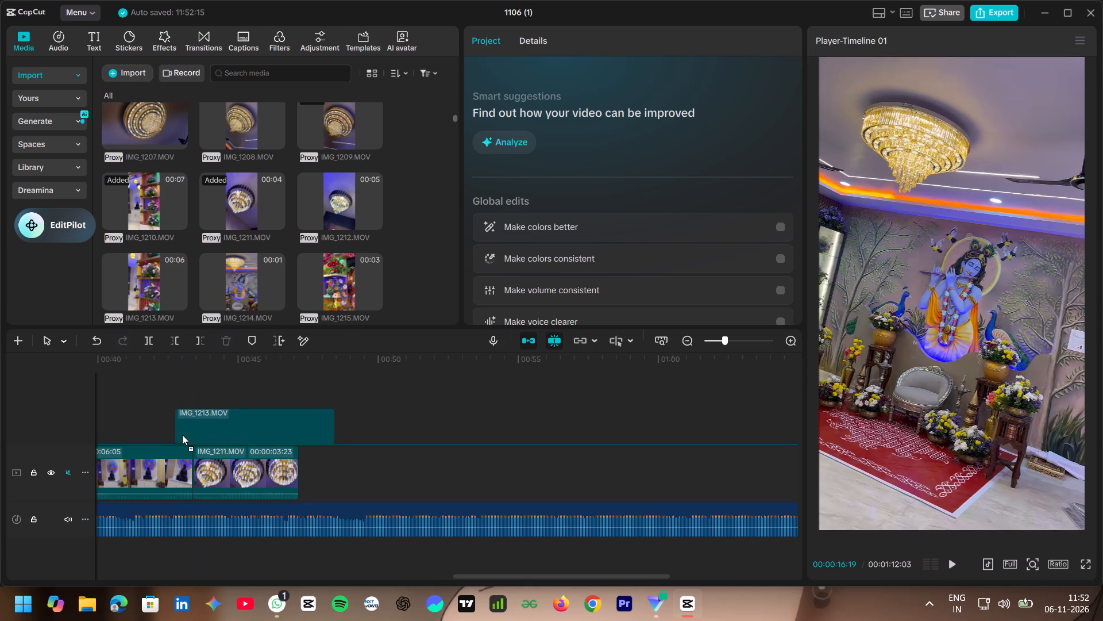
{"action": "left_click_drag", "start_coordinate": [182, 435], "coordinate": [192, 472]}
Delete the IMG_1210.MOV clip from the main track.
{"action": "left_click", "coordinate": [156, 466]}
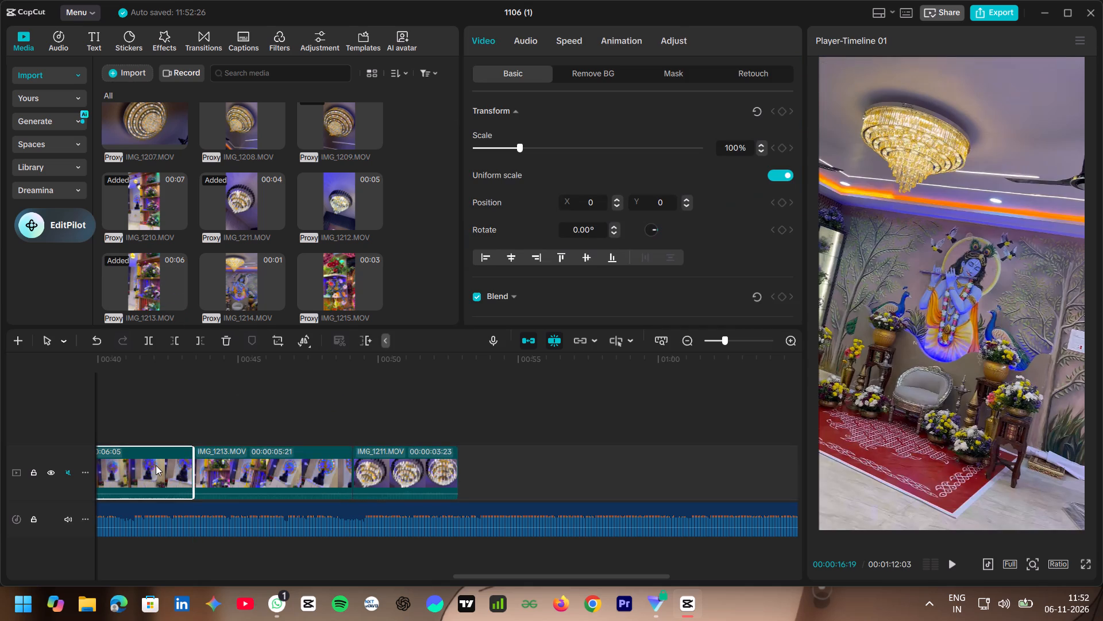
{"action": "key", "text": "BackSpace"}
Move the playhead to the end of IMG_1211.MOV, preview IMG_1214.MOV and look through the following media clips up to IMG_1233.
{"action": "left_click", "coordinate": [203, 388]}
{"action": "left_click_drag", "start_coordinate": [206, 388], "coordinate": [289, 409]}
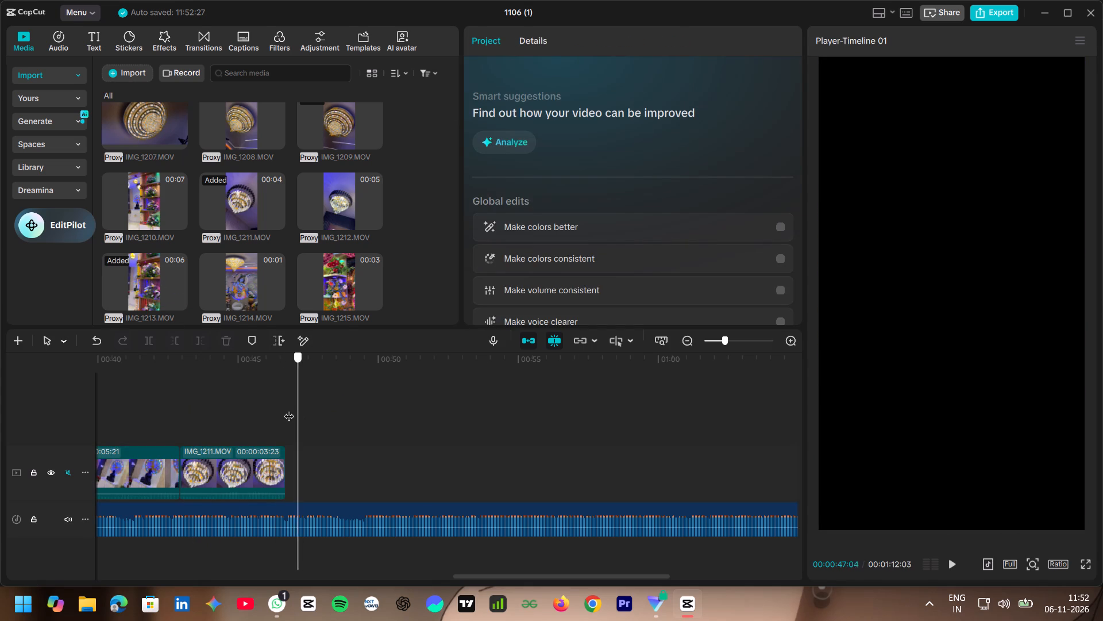
{"action": "left_click_drag", "start_coordinate": [289, 409], "coordinate": [288, 408]}
{"action": "scroll", "coordinate": [262, 240], "scroll_direction": "down", "scroll_amount": 2}
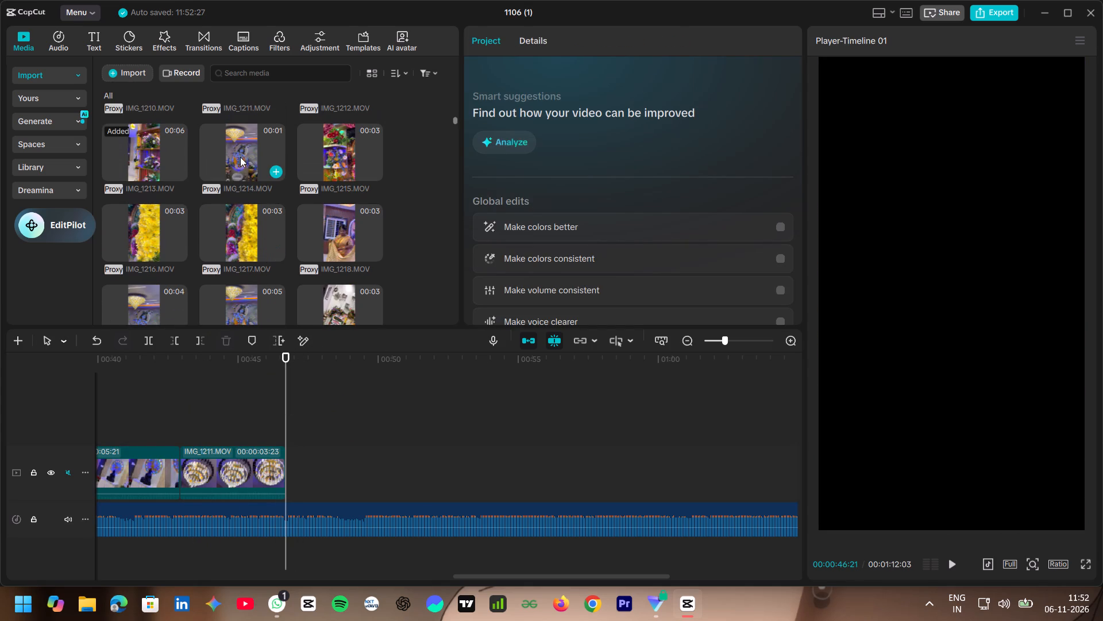
{"action": "left_click", "coordinate": [240, 157]}
{"action": "scroll", "coordinate": [244, 215], "scroll_direction": "down", "scroll_amount": 3}
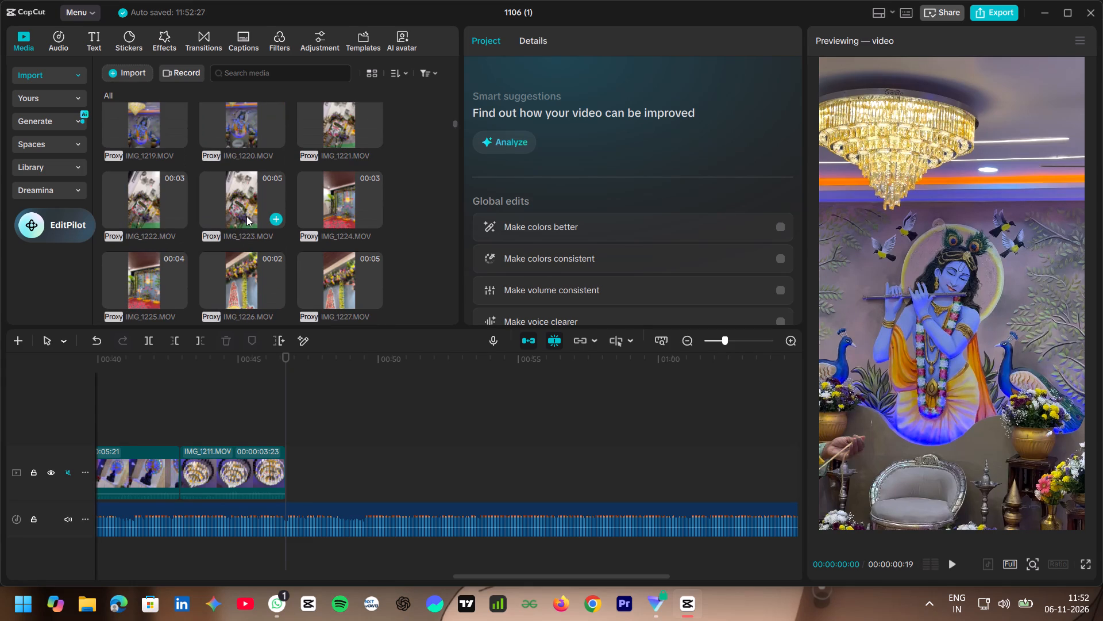
{"action": "left_click_drag", "start_coordinate": [286, 293], "coordinate": [312, 370]}
{"action": "scroll", "coordinate": [312, 392], "scroll_direction": "down", "scroll_amount": 7, "text": "ctrl"}
Compare the welcome board clips IMG_1221, IMG_1222 and IMG_1223, and insert IMG_1221.MOV at the start of the main track before IMG_1187.MOV.
{"action": "left_click", "coordinate": [157, 394]}
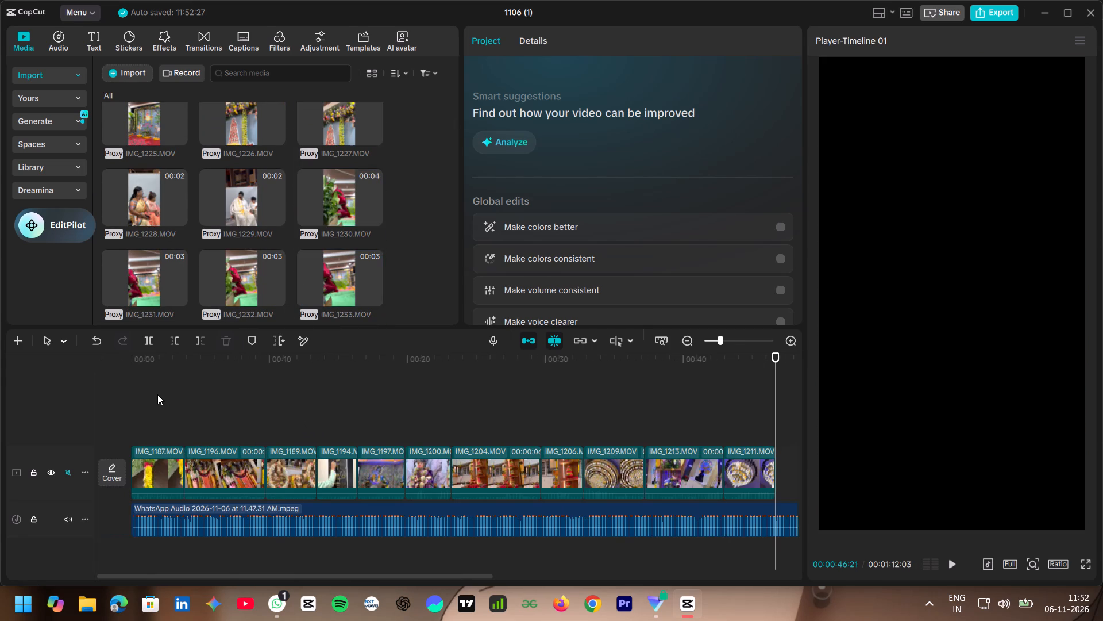
{"action": "left_click_drag", "start_coordinate": [157, 394], "coordinate": [67, 432]}
{"action": "scroll", "coordinate": [214, 246], "scroll_direction": "down", "scroll_amount": 1}
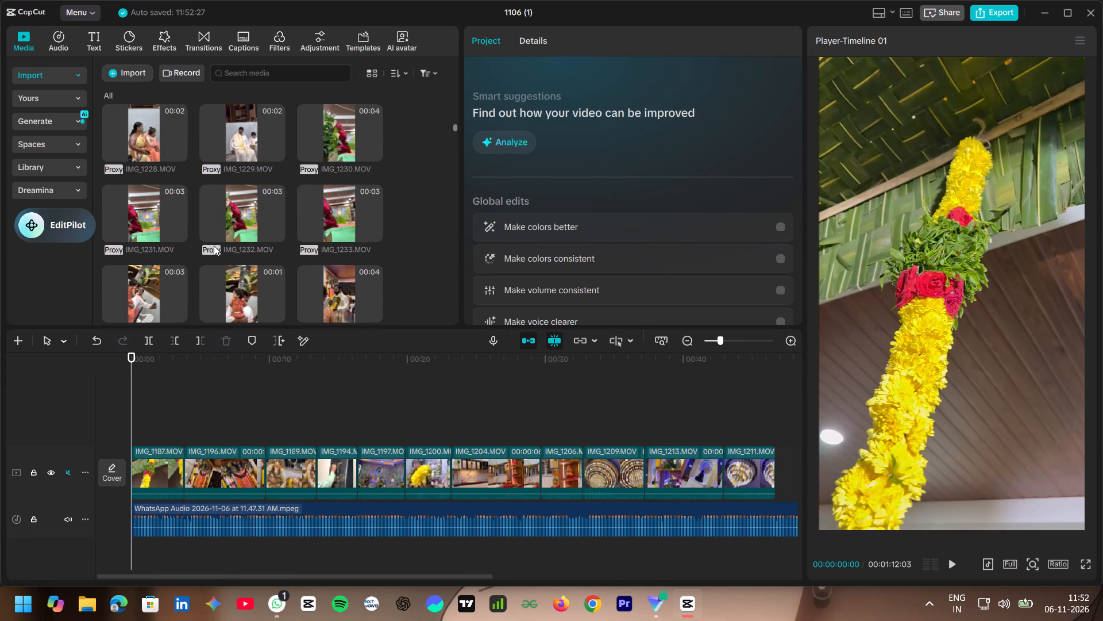
{"action": "scroll", "coordinate": [214, 246], "scroll_direction": "up", "scroll_amount": 1}
{"action": "scroll", "coordinate": [214, 246], "scroll_direction": "down", "scroll_amount": 1}
{"action": "scroll", "coordinate": [214, 246], "scroll_direction": "up", "scroll_amount": 2}
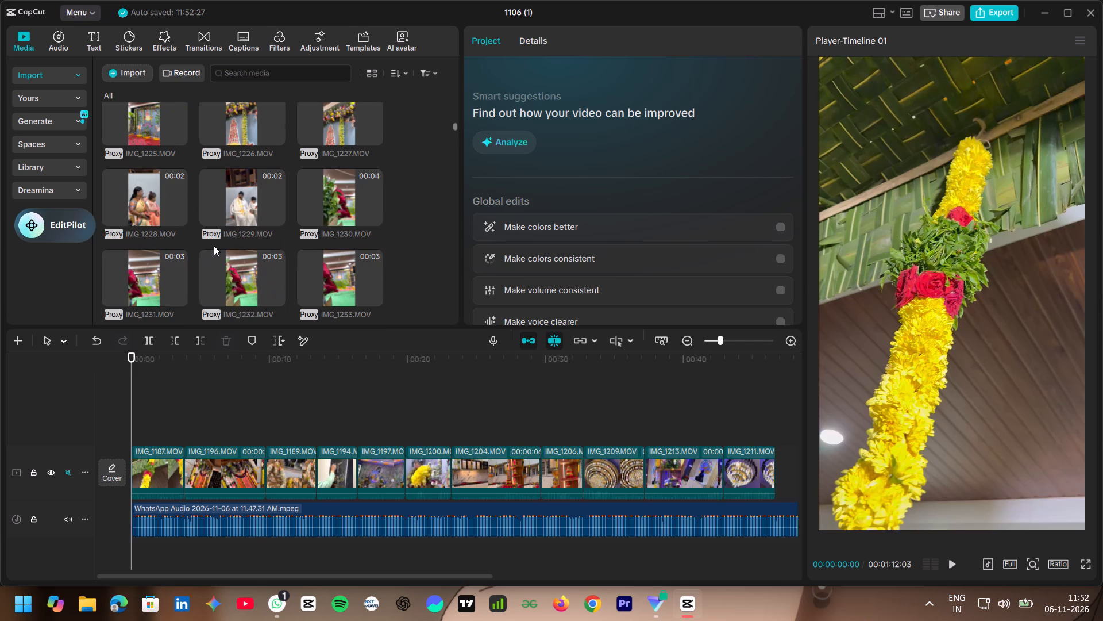
{"action": "scroll", "coordinate": [214, 246], "scroll_direction": "up", "scroll_amount": 3}
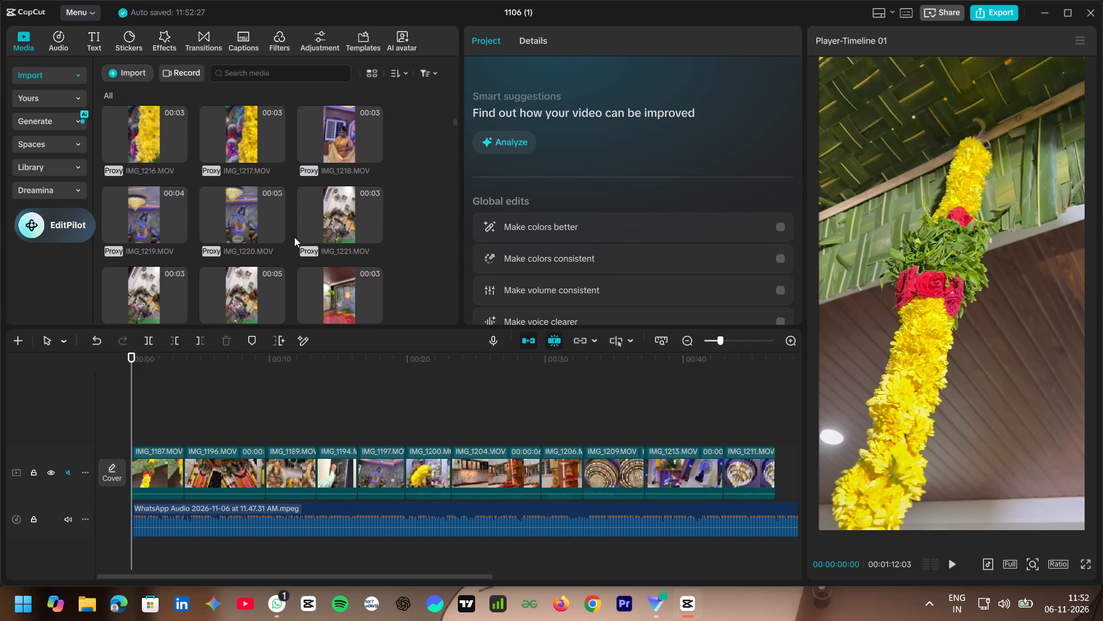
{"action": "left_click", "coordinate": [347, 216]}
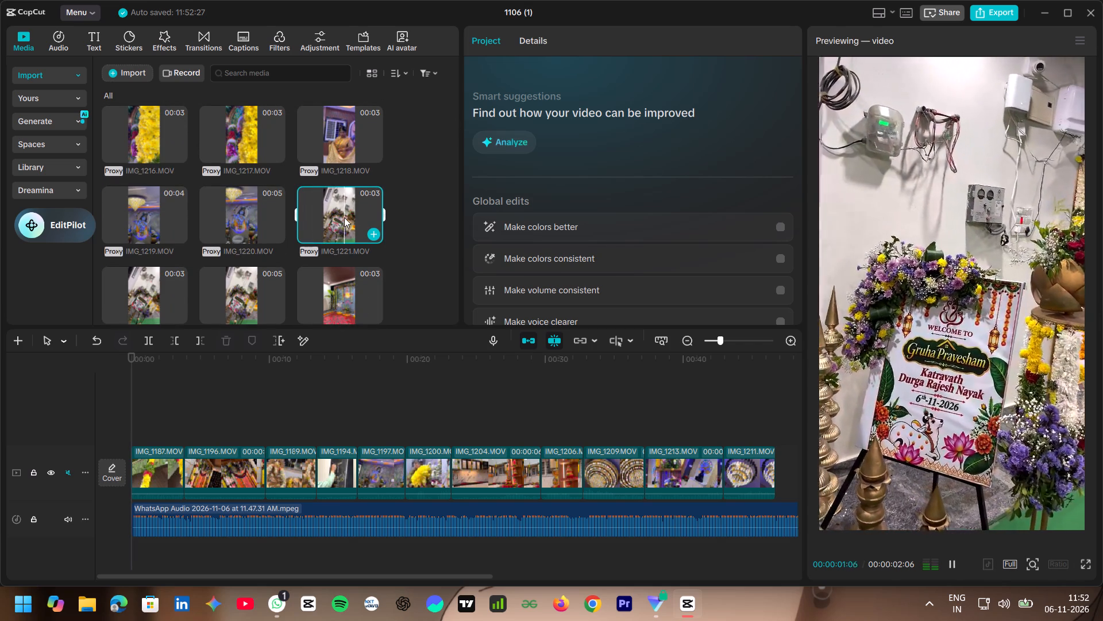
{"action": "left_click", "coordinate": [155, 289]}
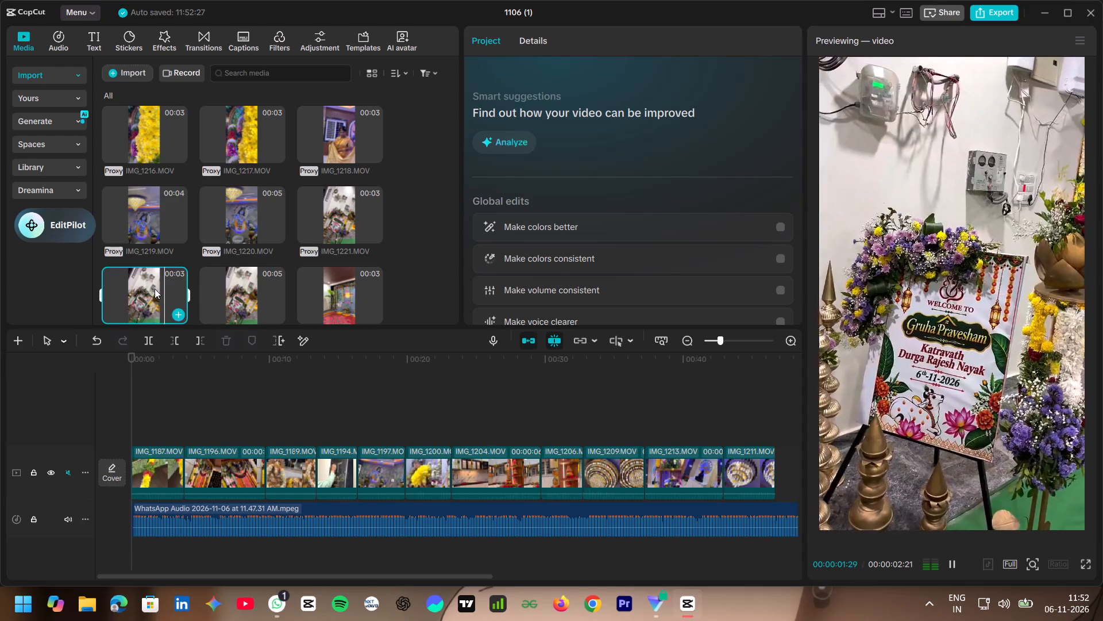
{"action": "left_click", "coordinate": [246, 293]}
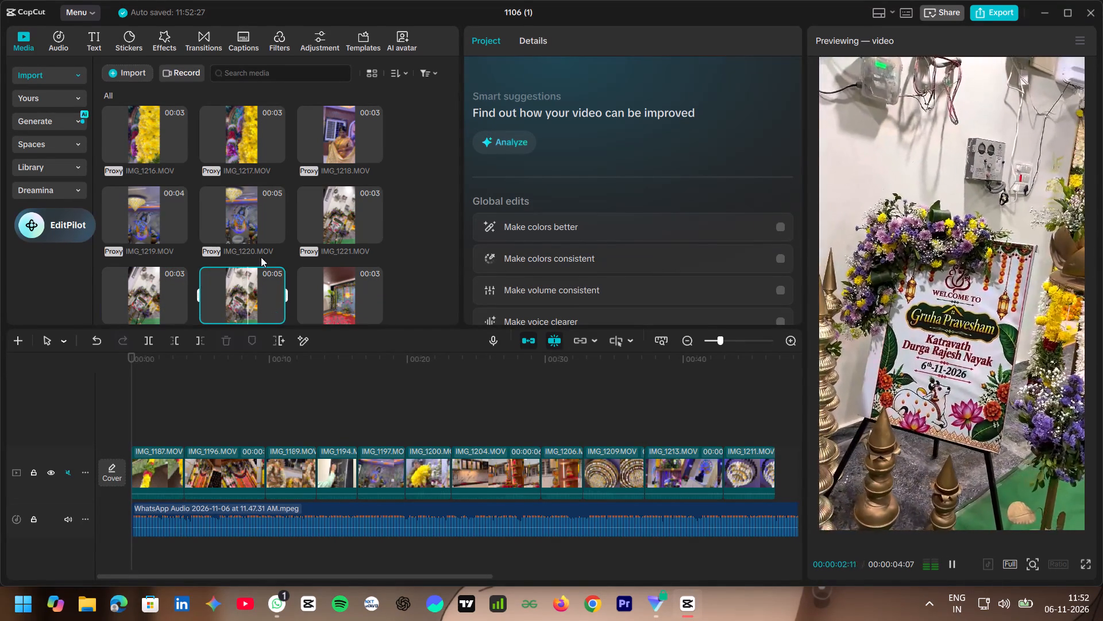
{"action": "scroll", "coordinate": [261, 257], "scroll_direction": "down", "scroll_amount": 1}
{"action": "left_click", "coordinate": [338, 163]}
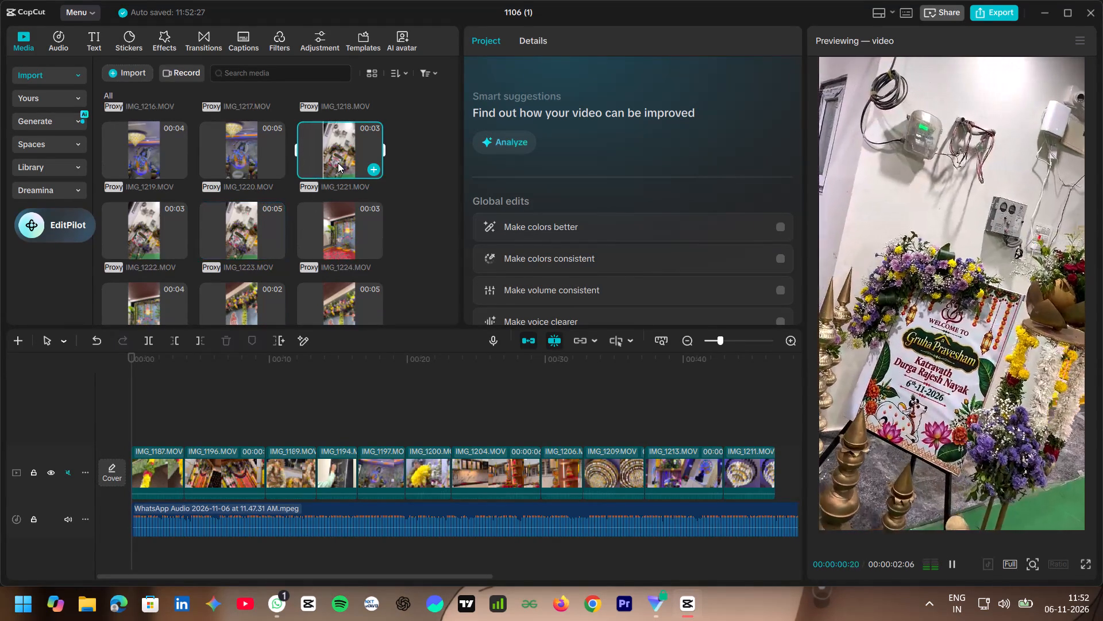
{"action": "left_click_drag", "start_coordinate": [338, 161], "coordinate": [200, 402]}
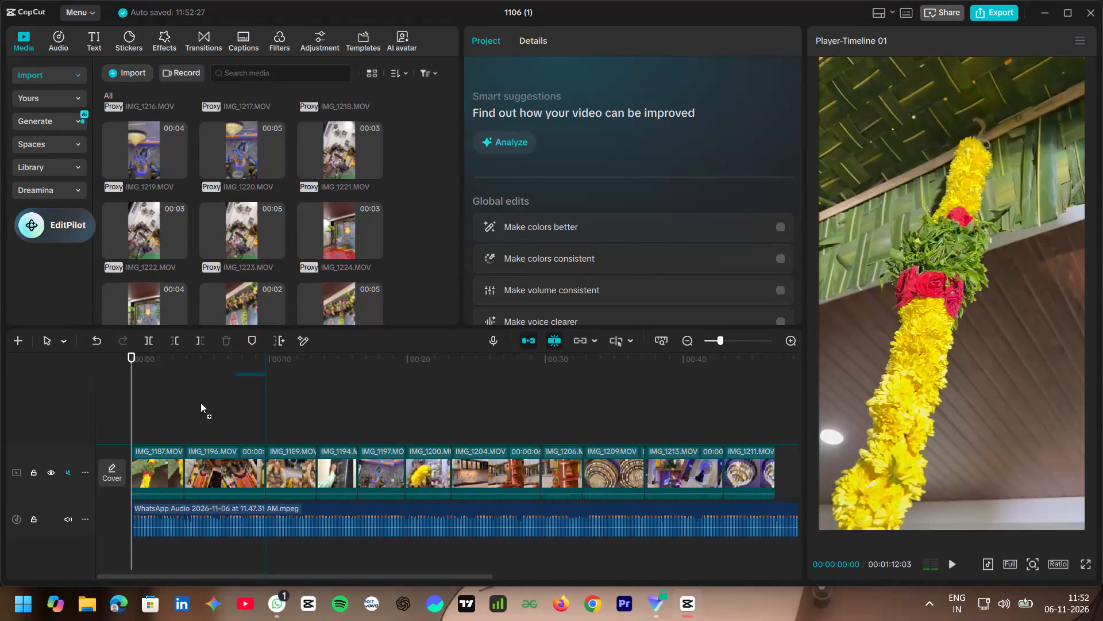
{"action": "left_click_drag", "start_coordinate": [200, 402], "coordinate": [128, 474]}
{"action": "left_click", "coordinate": [154, 413]}
Look through the media clips from IMG_1222 to IMG_1378 for further footage to use in the video.
{"action": "scroll", "coordinate": [267, 198], "scroll_direction": "down", "scroll_amount": 1}
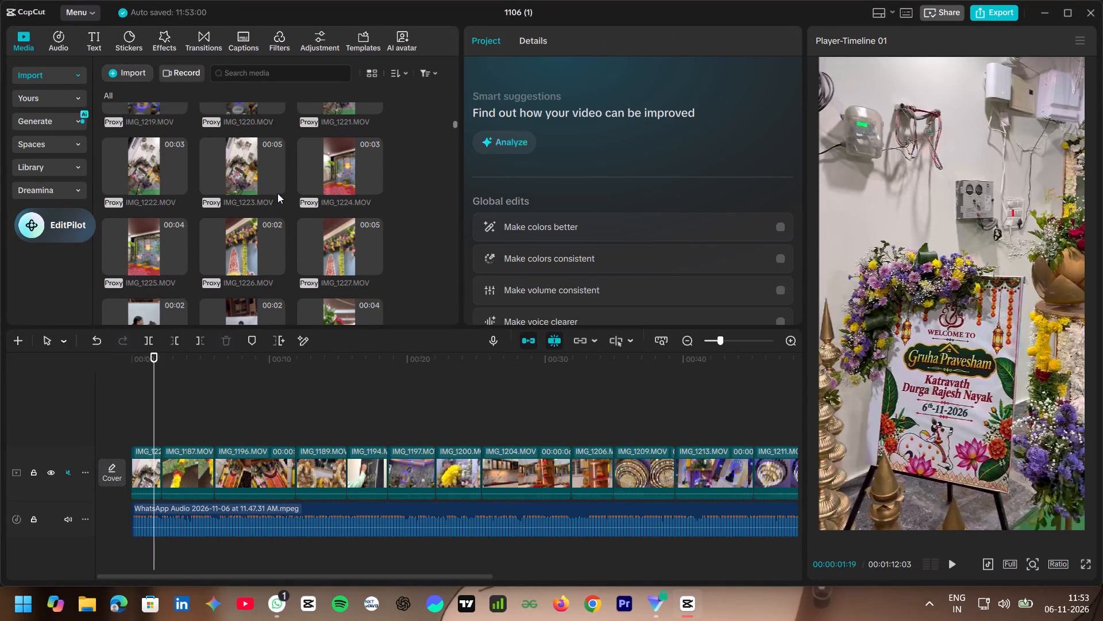
{"action": "scroll", "coordinate": [251, 237], "scroll_direction": "down", "scroll_amount": 4}
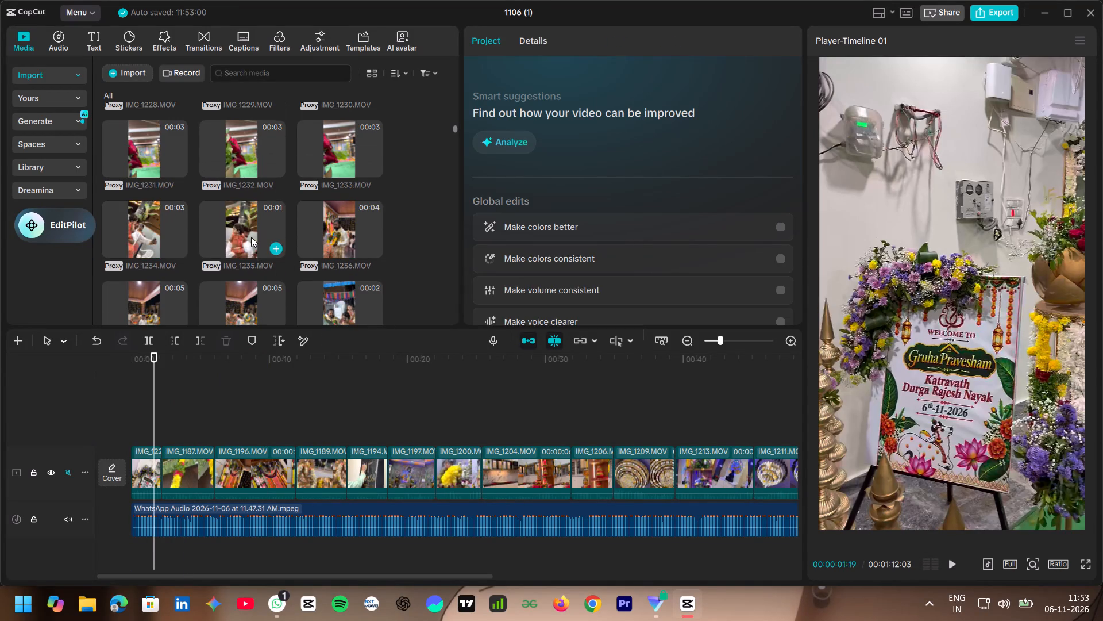
{"action": "scroll", "coordinate": [251, 237], "scroll_direction": "down", "scroll_amount": 7}
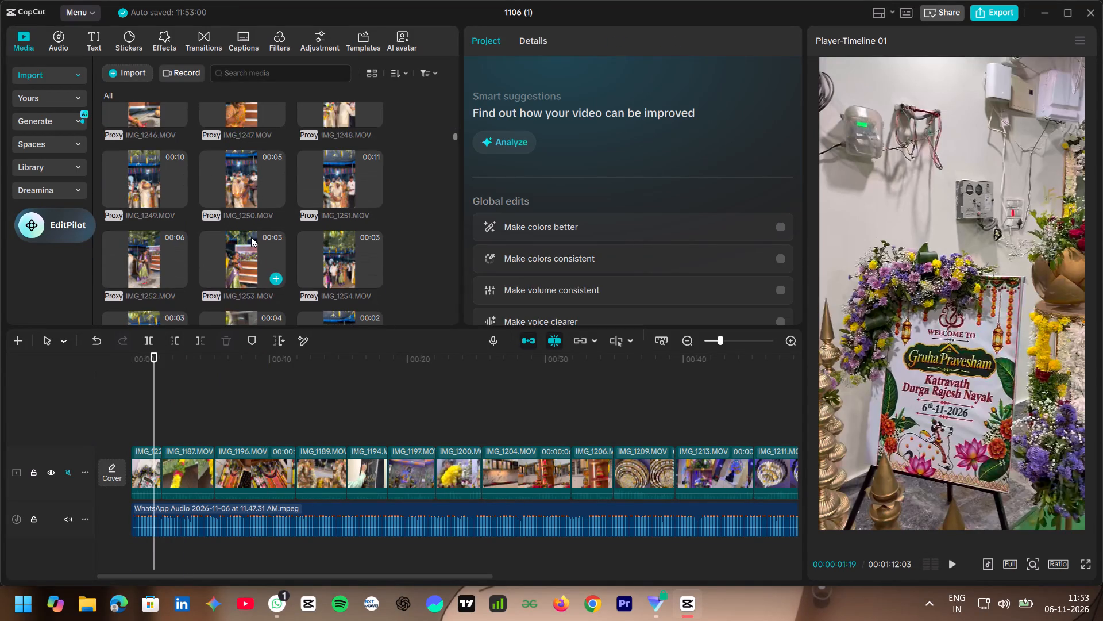
{"action": "scroll", "coordinate": [251, 237], "scroll_direction": "down", "scroll_amount": 5}
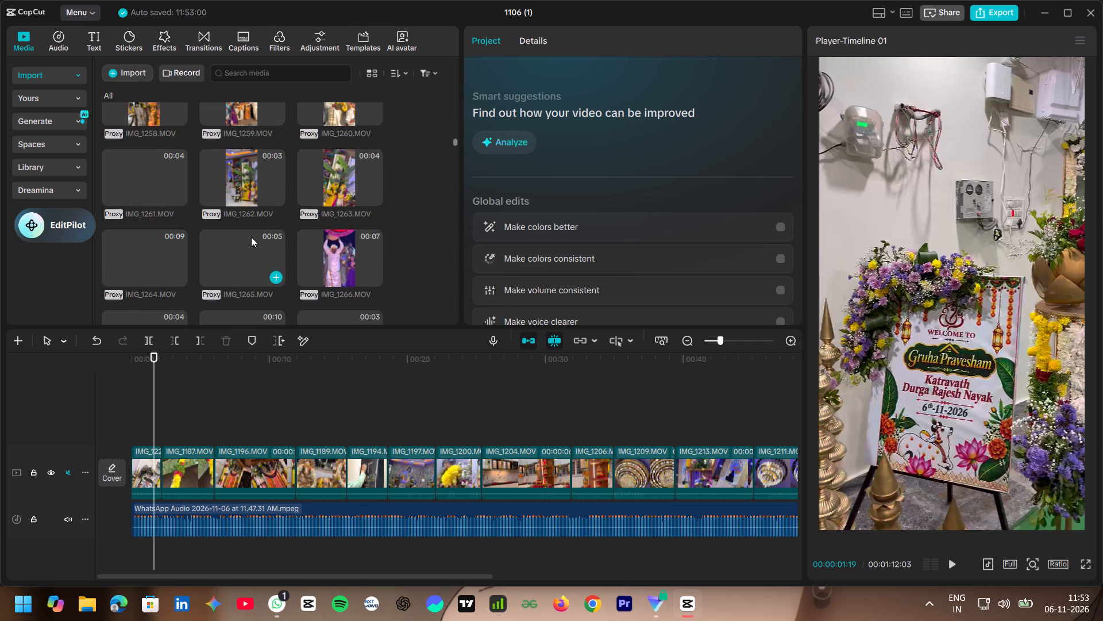
{"action": "scroll", "coordinate": [251, 237], "scroll_direction": "down", "scroll_amount": 5}
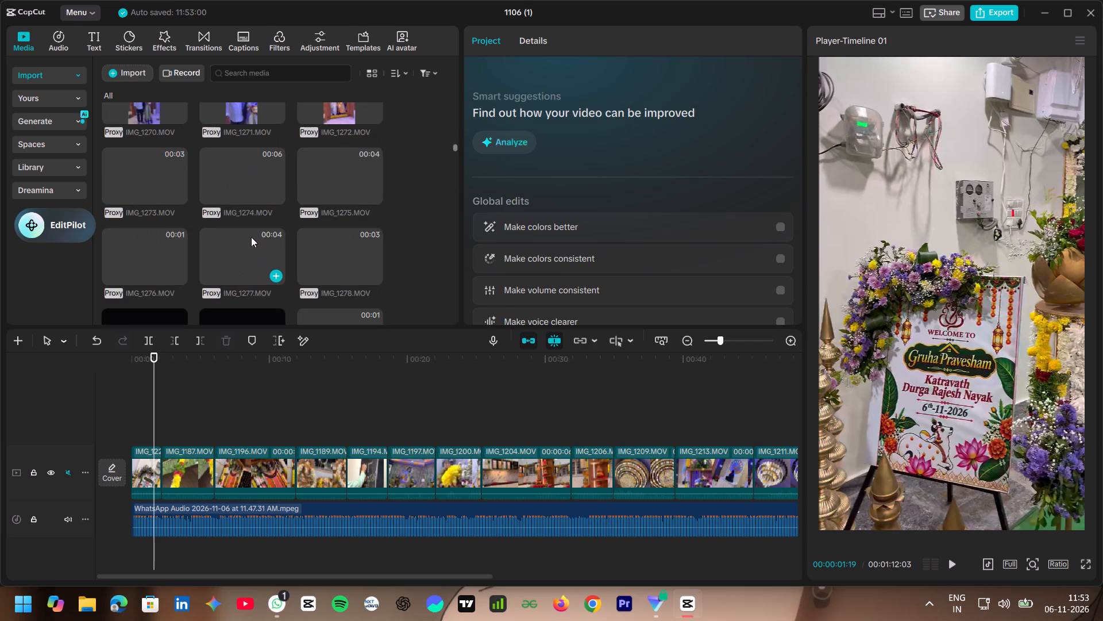
{"action": "scroll", "coordinate": [251, 237], "scroll_direction": "down", "scroll_amount": 6}
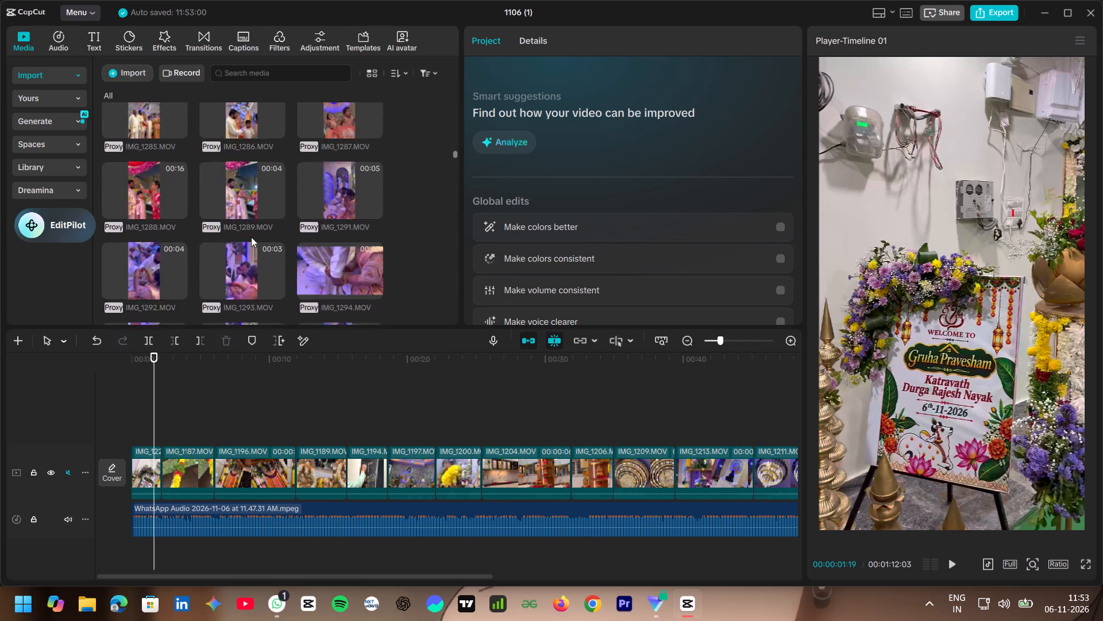
{"action": "scroll", "coordinate": [251, 237], "scroll_direction": "down", "scroll_amount": 9}
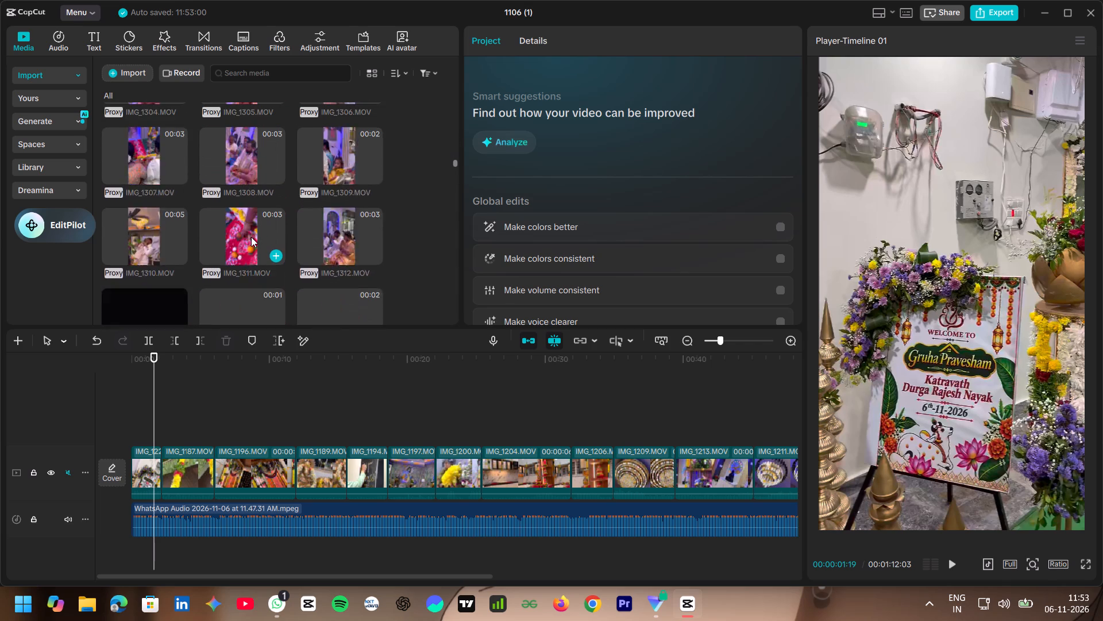
{"action": "scroll", "coordinate": [251, 237], "scroll_direction": "down", "scroll_amount": 2}
{"action": "scroll", "coordinate": [251, 237], "scroll_direction": "up", "scroll_amount": 2}
{"action": "scroll", "coordinate": [251, 237], "scroll_direction": "down", "scroll_amount": 1}
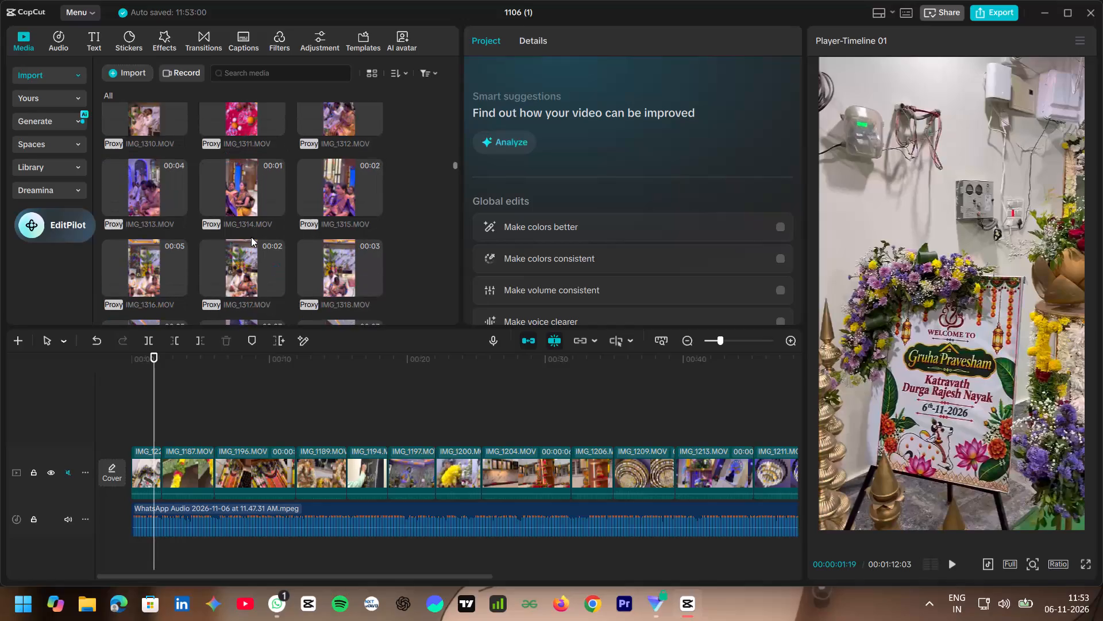
{"action": "scroll", "coordinate": [251, 237], "scroll_direction": "down", "scroll_amount": 5}
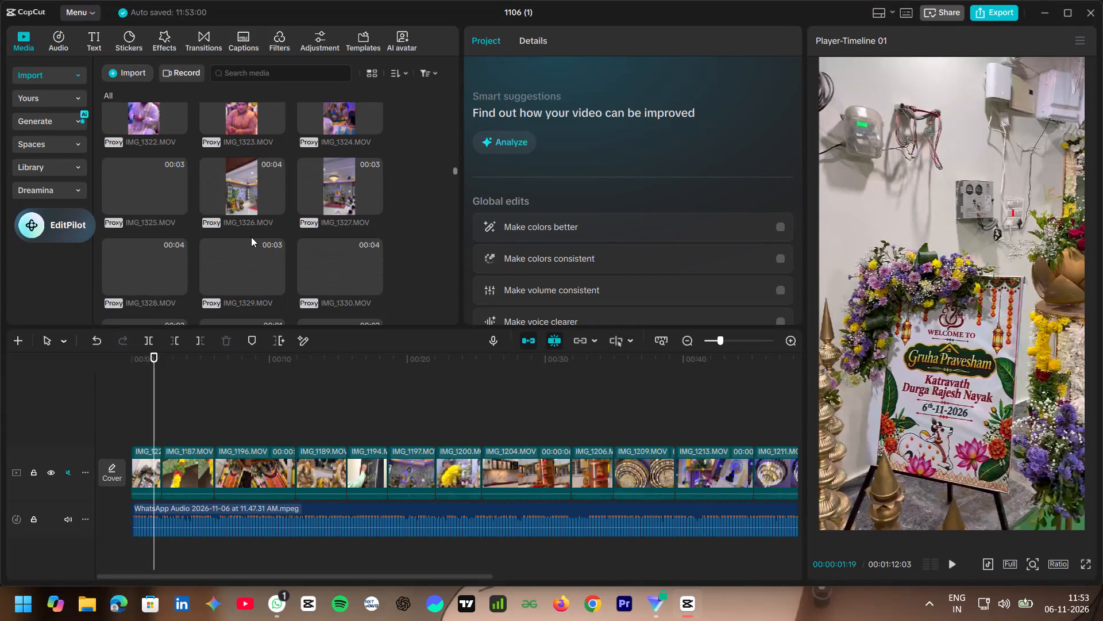
{"action": "scroll", "coordinate": [251, 237], "scroll_direction": "down", "scroll_amount": 2}
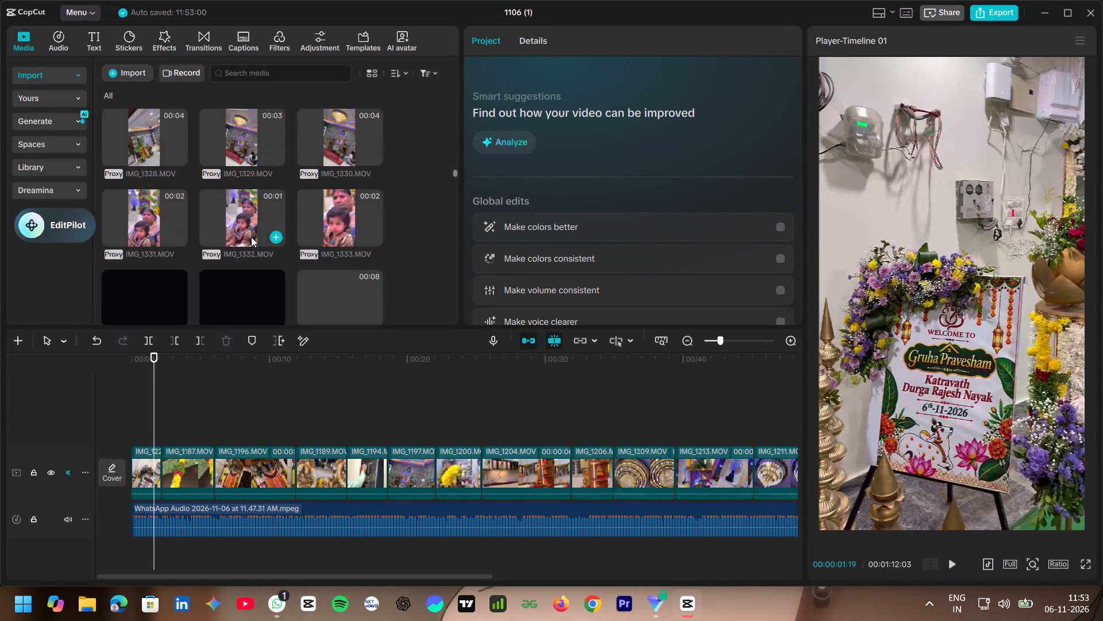
{"action": "scroll", "coordinate": [251, 237], "scroll_direction": "down", "scroll_amount": 6}
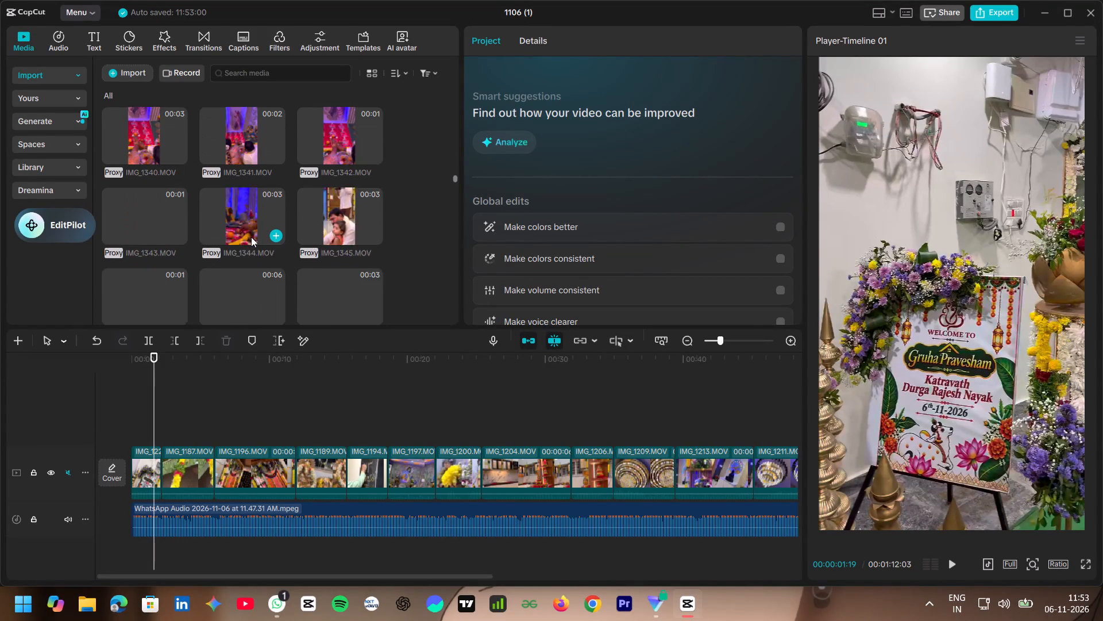
{"action": "scroll", "coordinate": [251, 237], "scroll_direction": "down", "scroll_amount": 3}
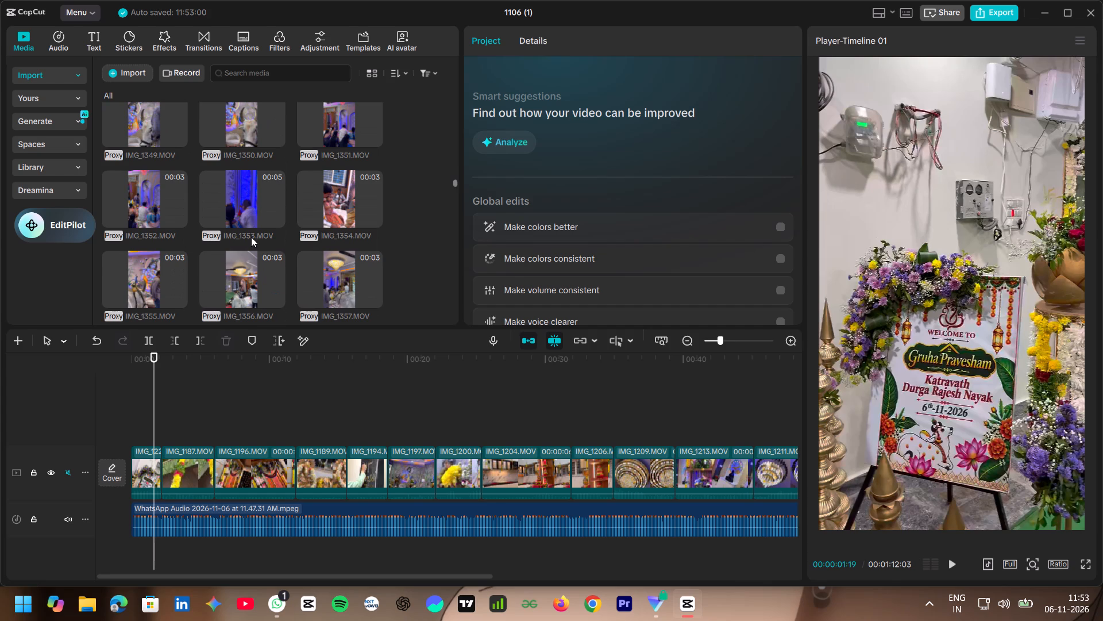
{"action": "scroll", "coordinate": [251, 237], "scroll_direction": "down", "scroll_amount": 3}
{"action": "scroll", "coordinate": [251, 237], "scroll_direction": "up", "scroll_amount": 1}
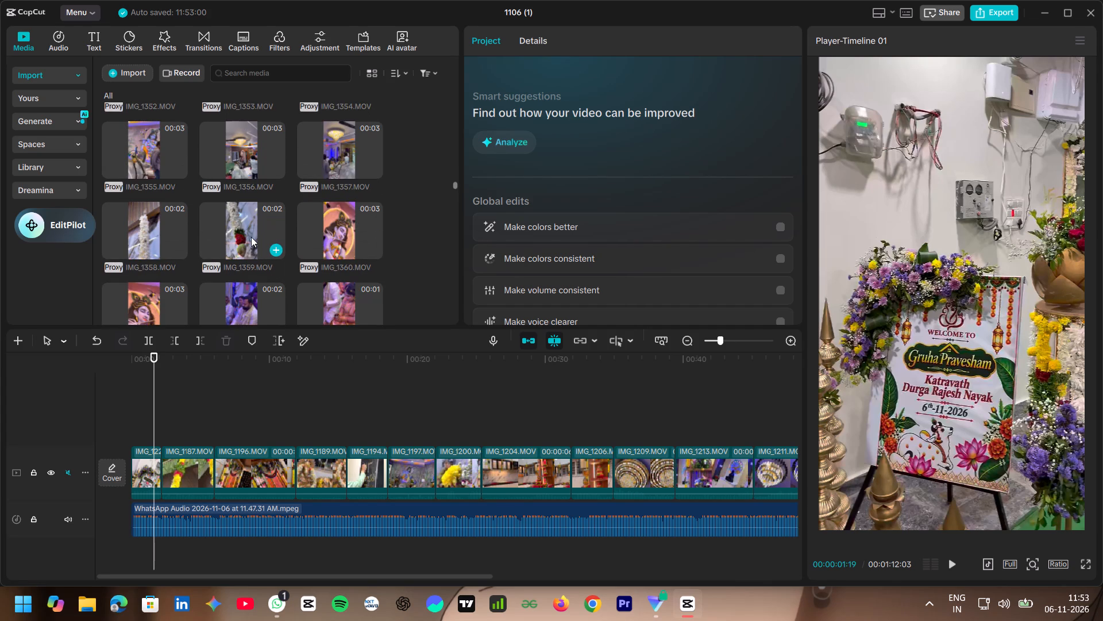
{"action": "scroll", "coordinate": [251, 237], "scroll_direction": "up", "scroll_amount": 1}
{"action": "scroll", "coordinate": [251, 237], "scroll_direction": "down", "scroll_amount": 4}
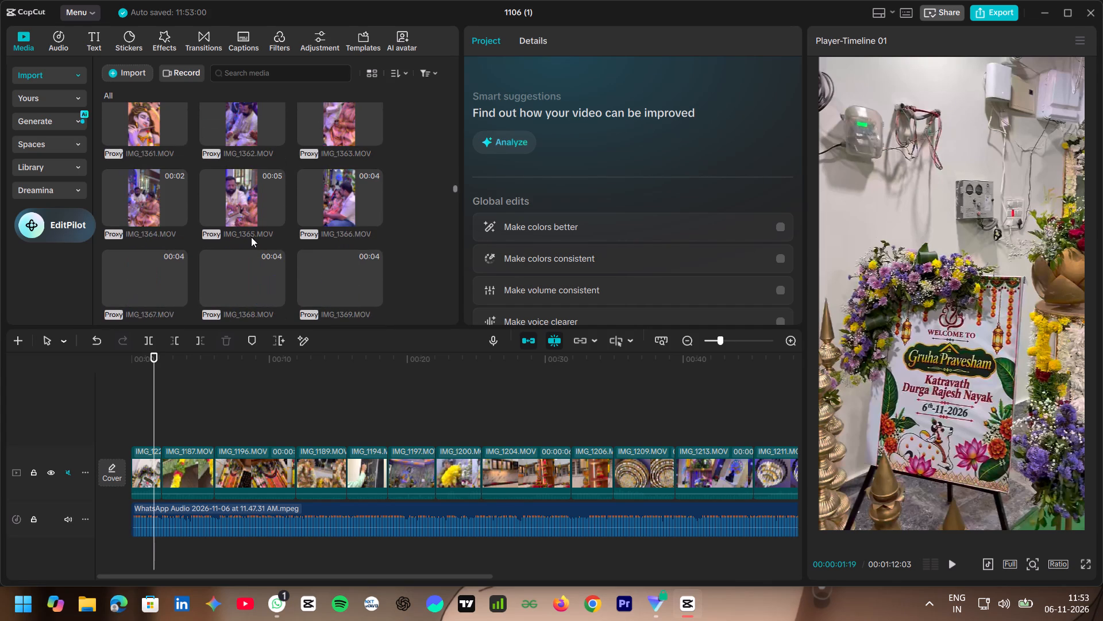
{"action": "scroll", "coordinate": [251, 237], "scroll_direction": "down", "scroll_amount": 4}
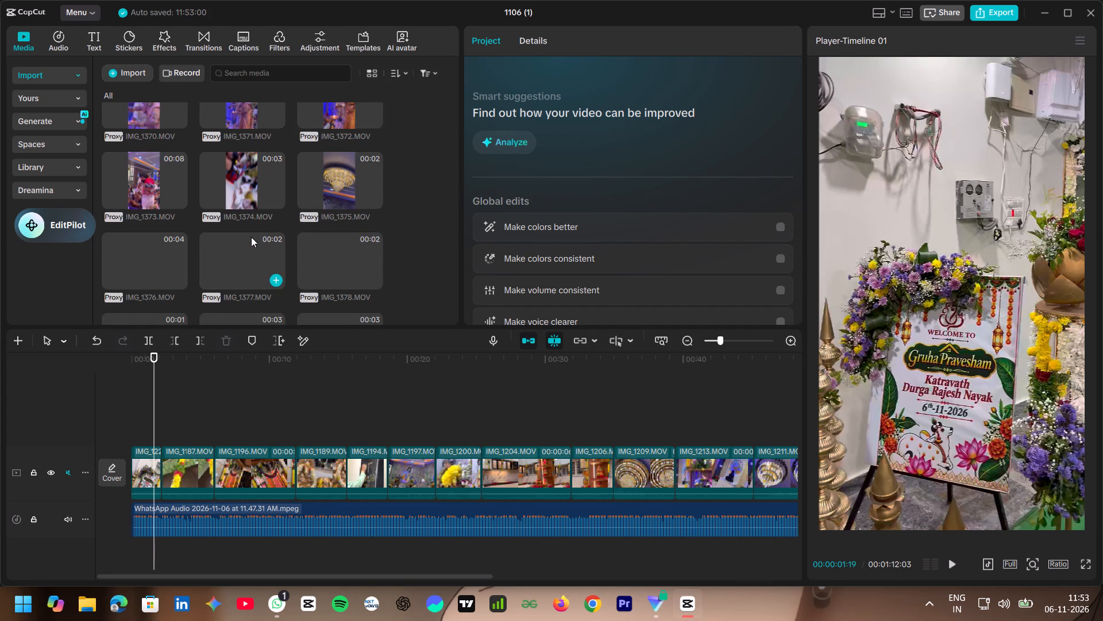
Preview the chandelier clips IMG_1375.MOV and IMG_1376.MOV.
{"action": "left_click", "coordinate": [333, 173]}
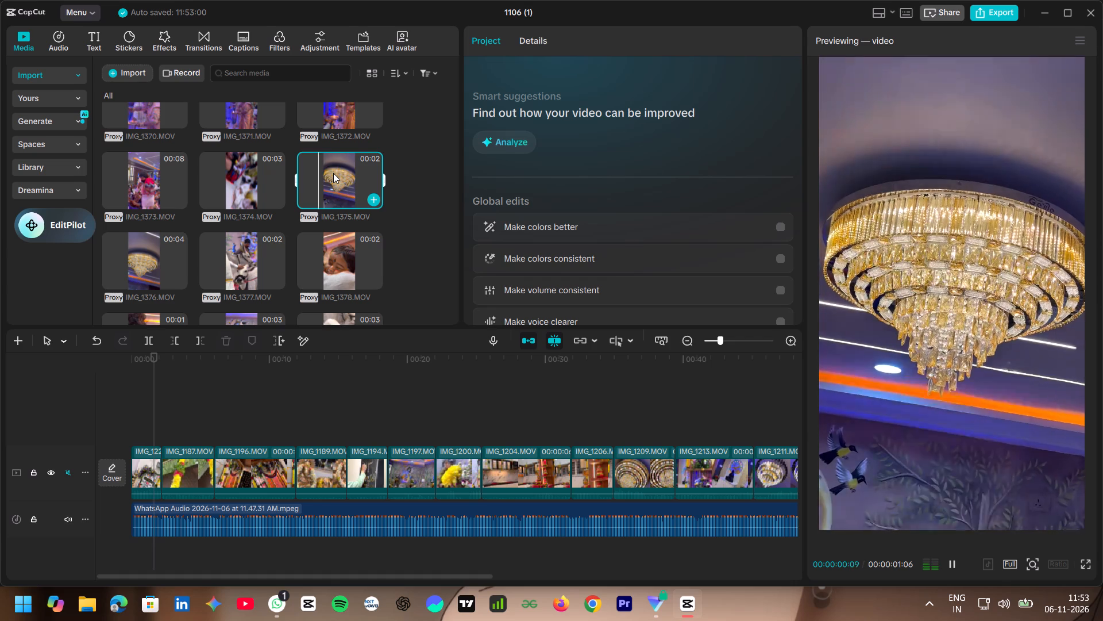
{"action": "left_click", "coordinate": [144, 262]}
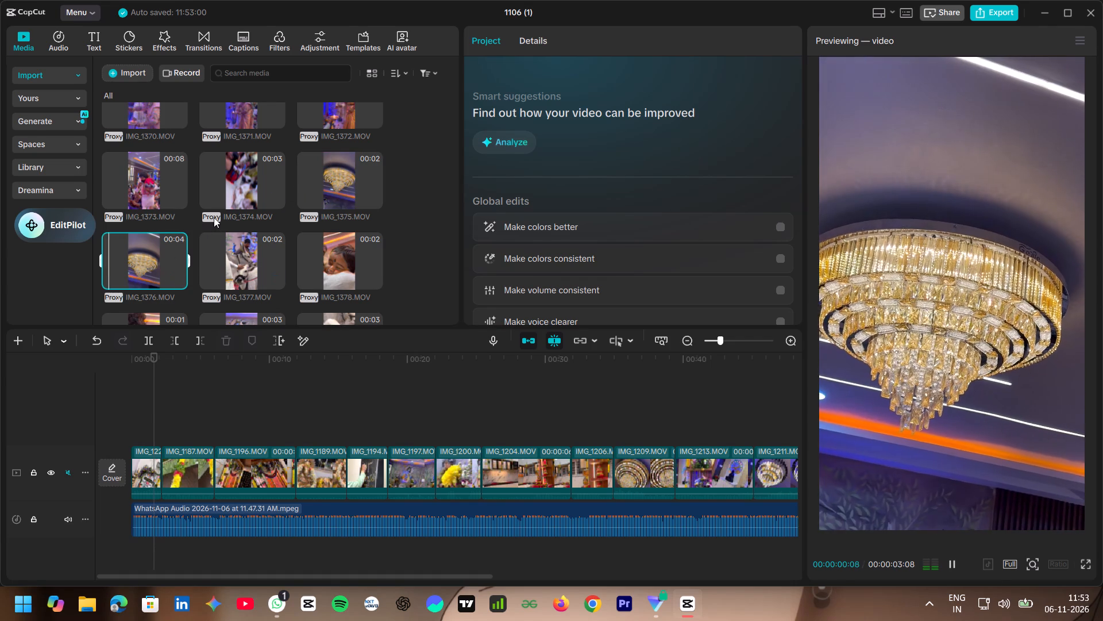
Look through the media clips after IMG_1376 up to the entrance door and Ganesha statue clips around IMG_1485 to IMG_1489.
{"action": "scroll", "coordinate": [214, 217], "scroll_direction": "down", "scroll_amount": 3}
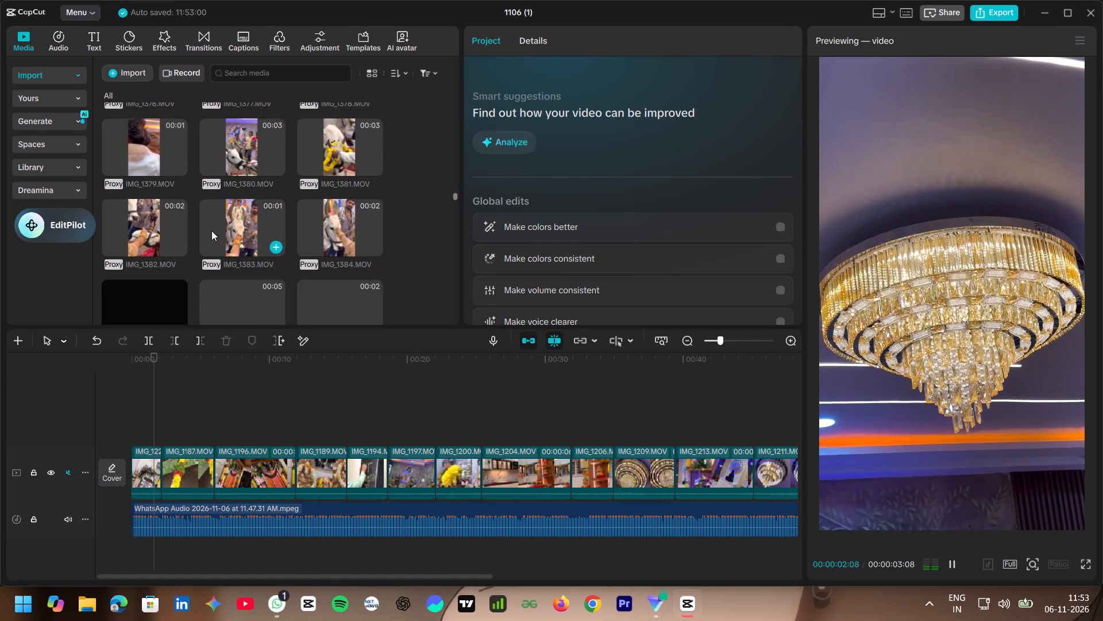
{"action": "scroll", "coordinate": [224, 224], "scroll_direction": "down", "scroll_amount": 7}
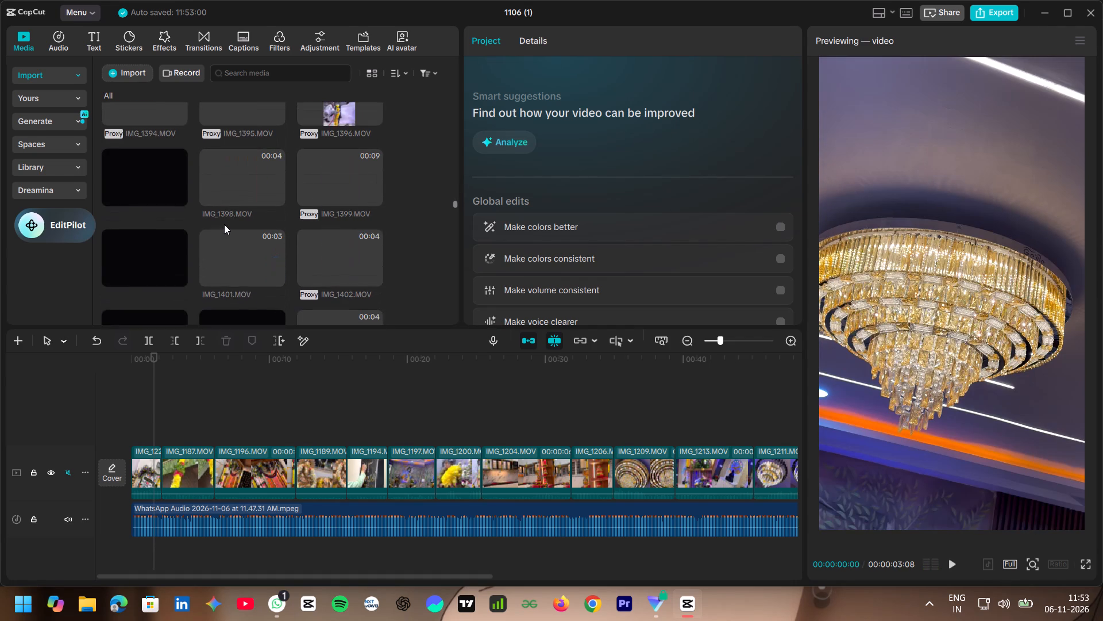
{"action": "scroll", "coordinate": [224, 224], "scroll_direction": "down", "scroll_amount": 4}
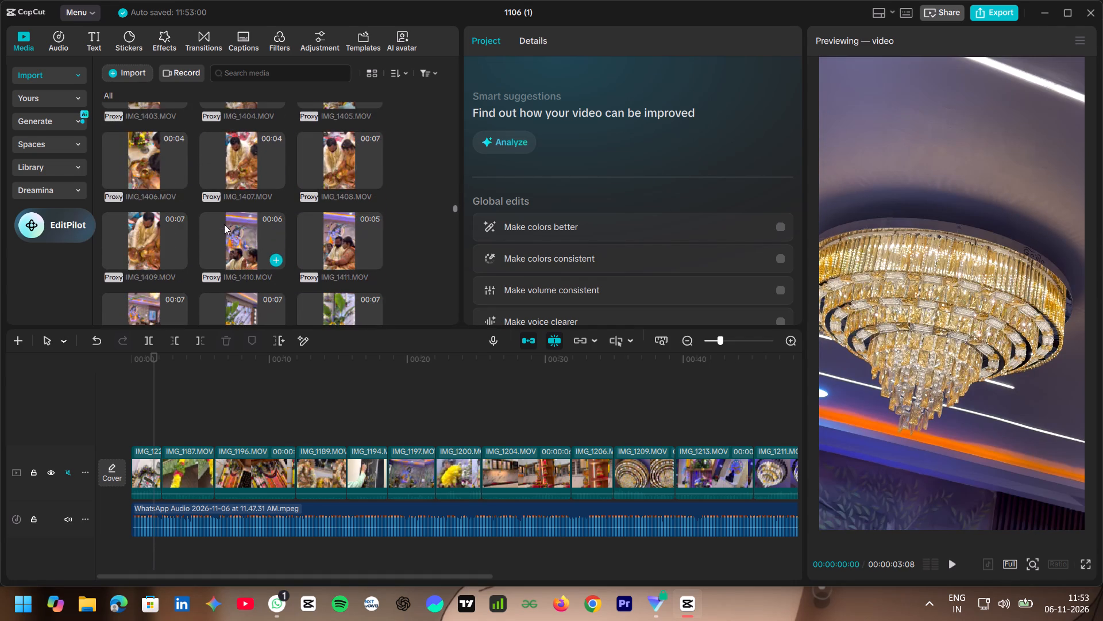
{"action": "scroll", "coordinate": [224, 224], "scroll_direction": "down", "scroll_amount": 8}
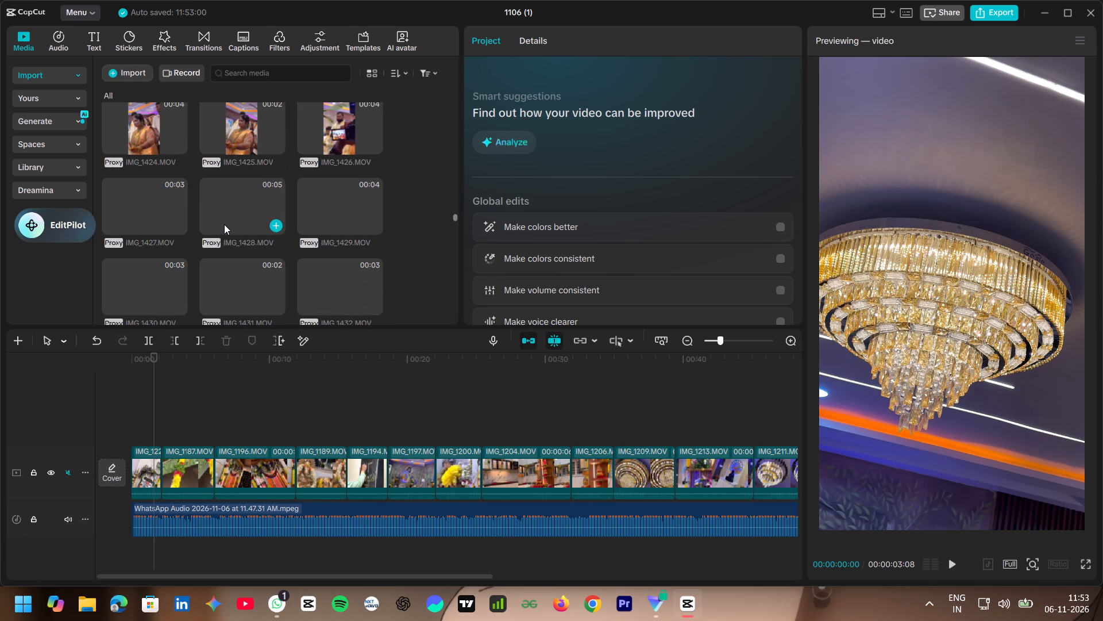
{"action": "scroll", "coordinate": [224, 224], "scroll_direction": "down", "scroll_amount": 3}
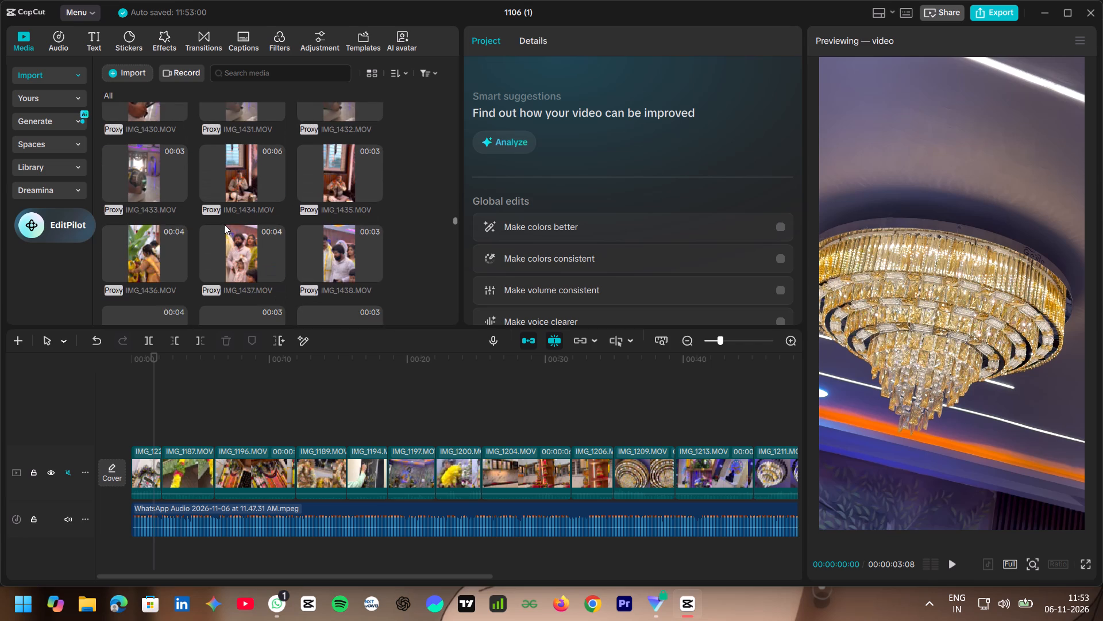
{"action": "scroll", "coordinate": [224, 224], "scroll_direction": "down", "scroll_amount": 6}
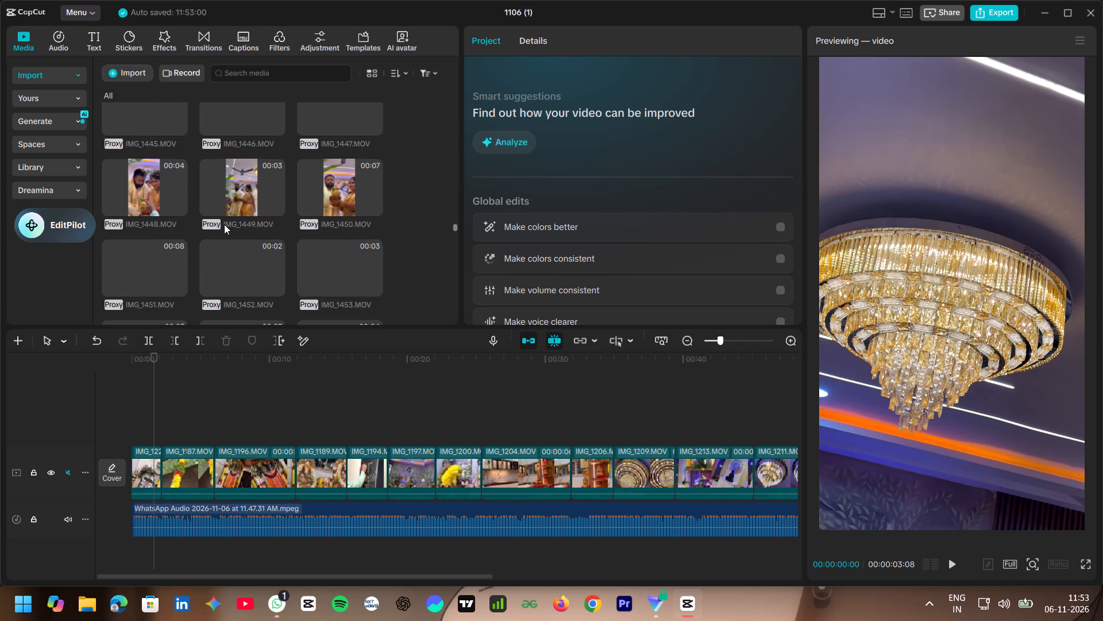
{"action": "scroll", "coordinate": [224, 224], "scroll_direction": "down", "scroll_amount": 7}
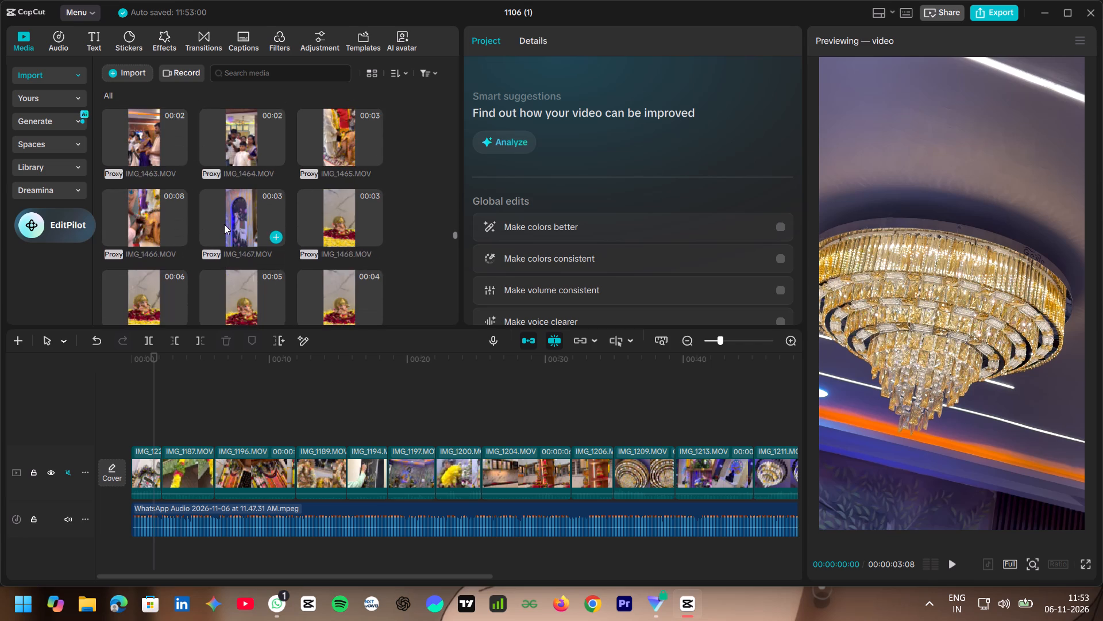
{"action": "scroll", "coordinate": [224, 224], "scroll_direction": "down", "scroll_amount": 4}
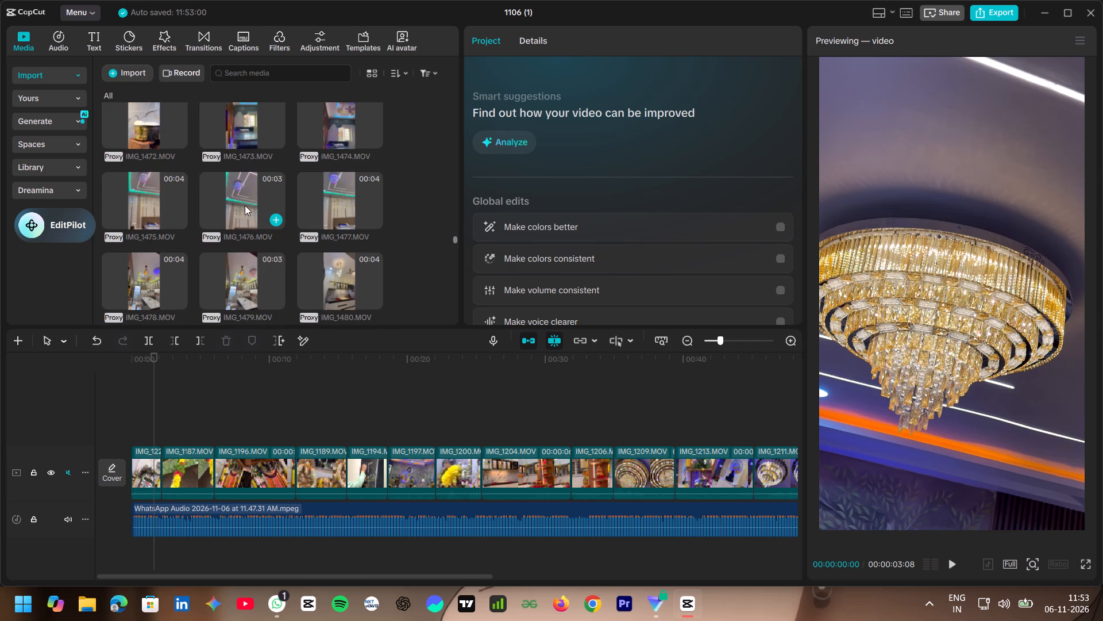
{"action": "scroll", "coordinate": [245, 205], "scroll_direction": "down", "scroll_amount": 3}
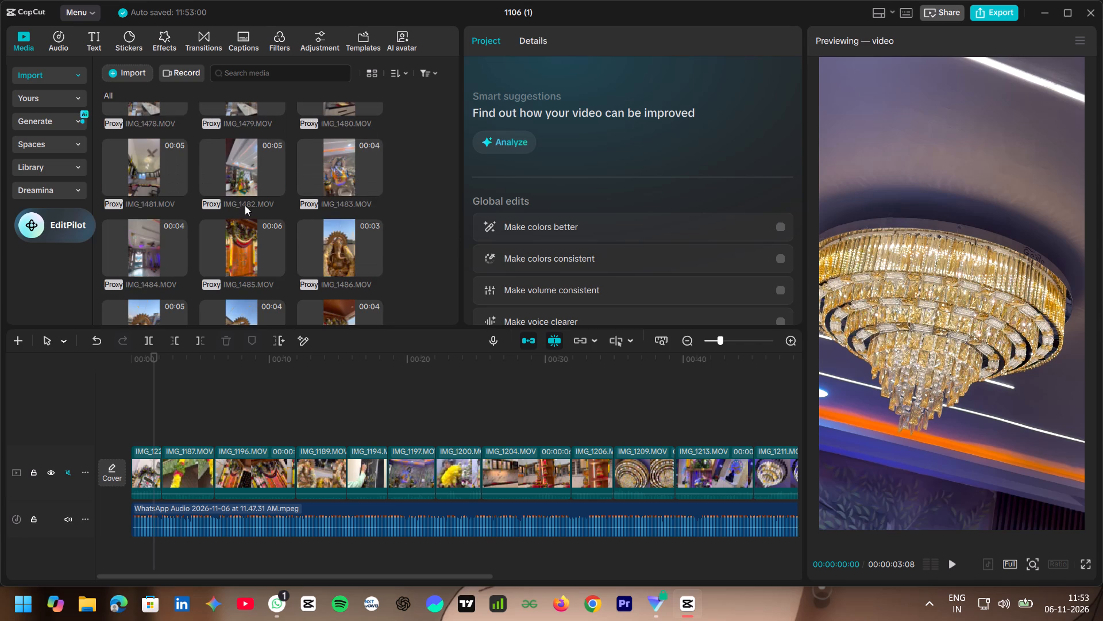
{"action": "scroll", "coordinate": [245, 205], "scroll_direction": "up", "scroll_amount": 4}
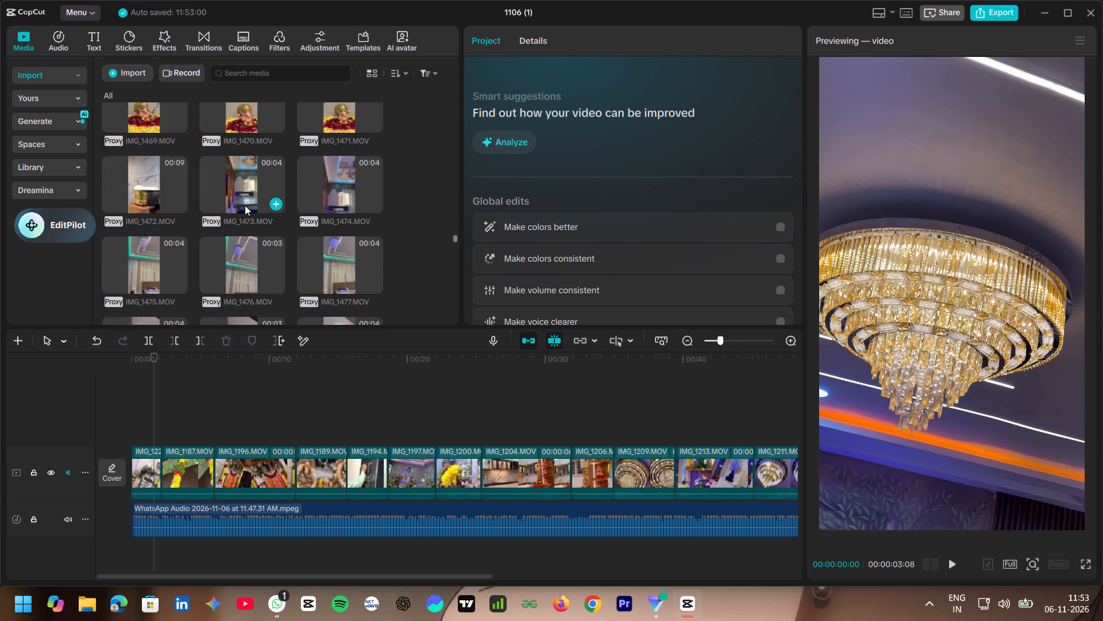
{"action": "scroll", "coordinate": [245, 205], "scroll_direction": "down", "scroll_amount": 5}
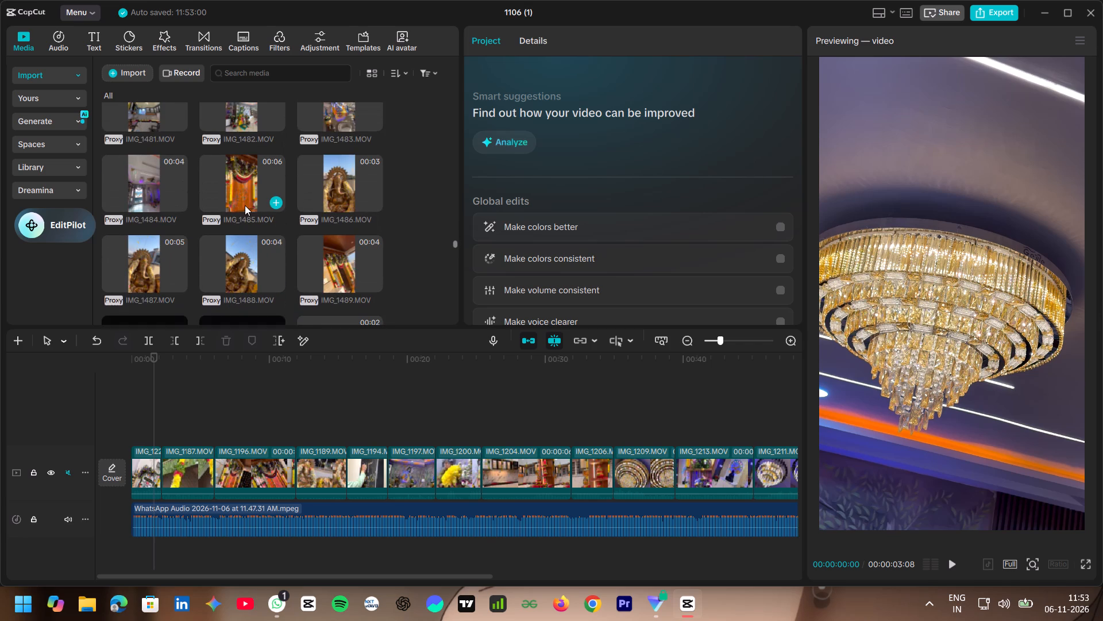
Preview the entrance door and Ganesha statue clips one by one, from IMG_1485.MOV through IMG_1490.MOV.
{"action": "left_click", "coordinate": [256, 193]}
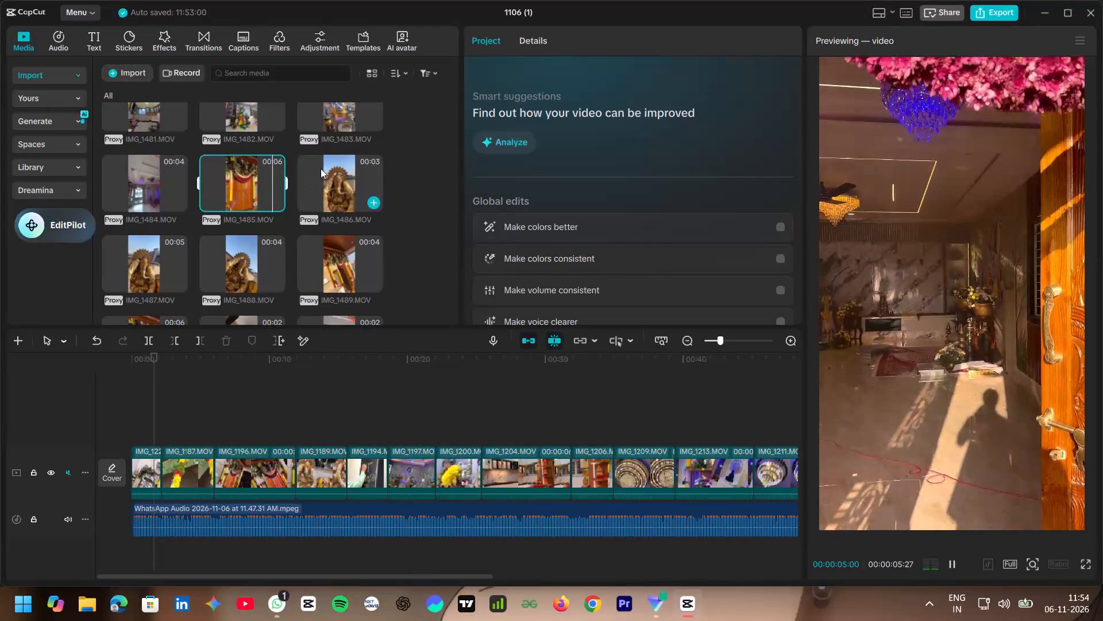
{"action": "left_click", "coordinate": [326, 166]}
{"action": "scroll", "coordinate": [287, 179], "scroll_direction": "down", "scroll_amount": 1}
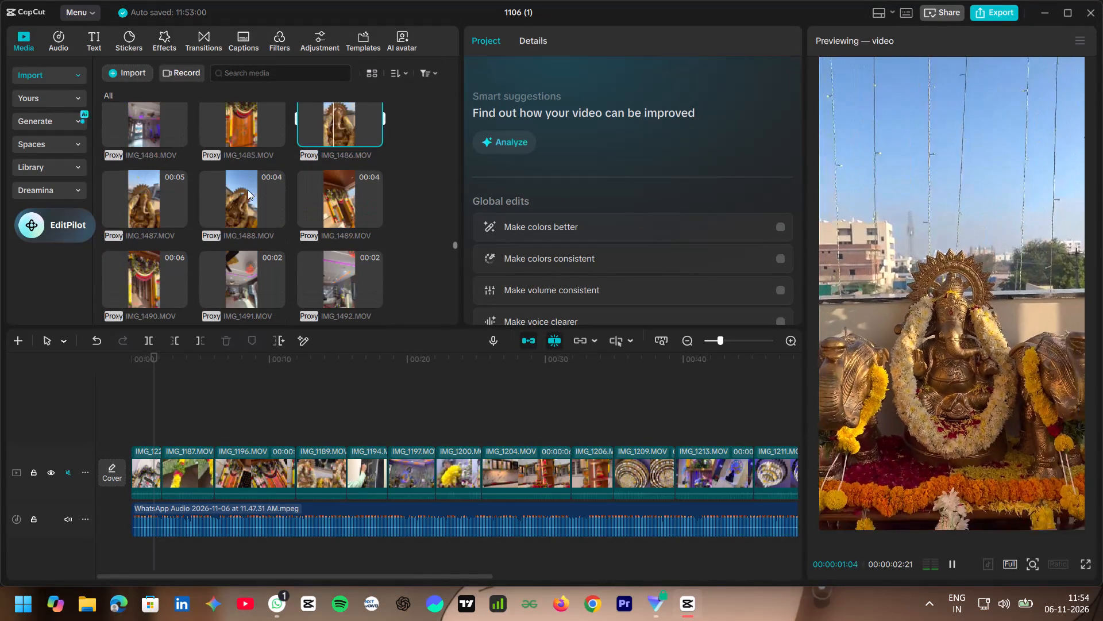
{"action": "left_click", "coordinate": [166, 202]}
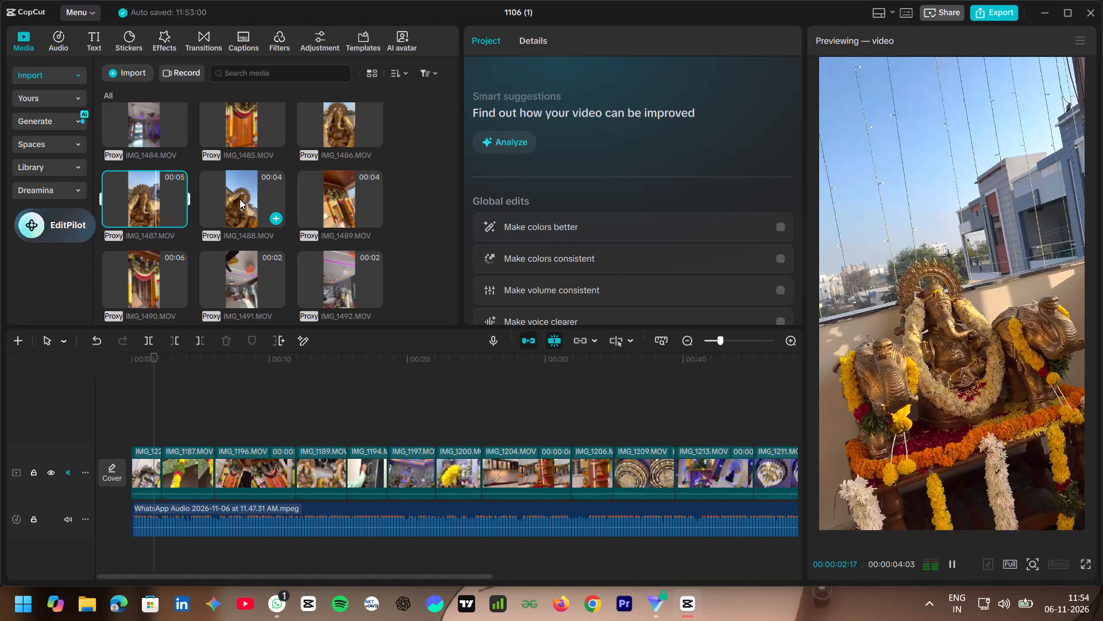
{"action": "left_click", "coordinate": [240, 199]}
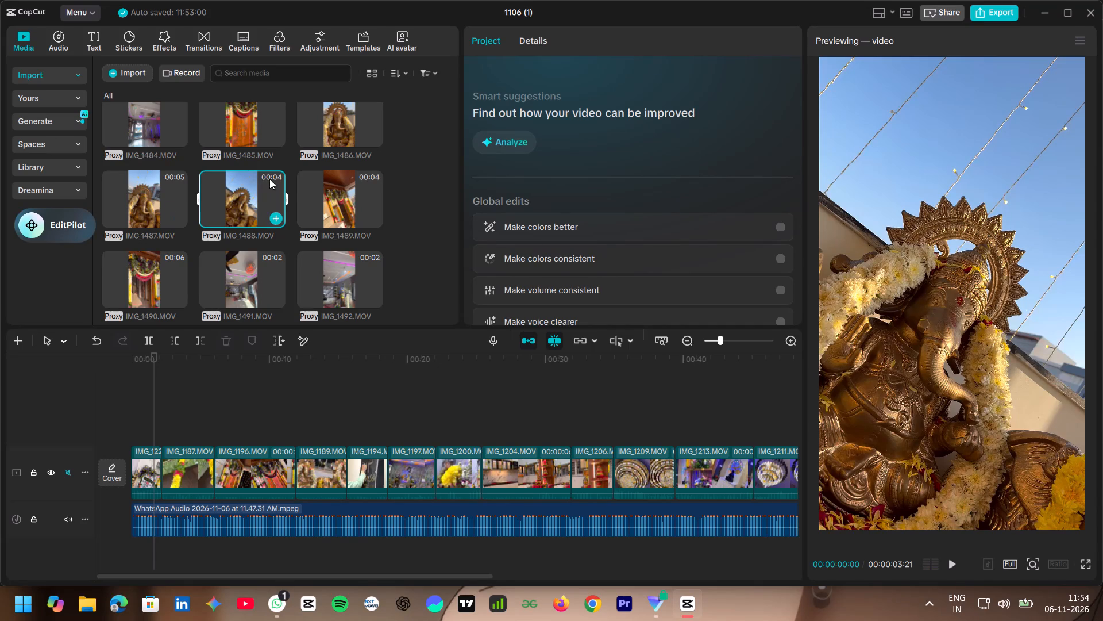
{"action": "left_click", "coordinate": [315, 183]}
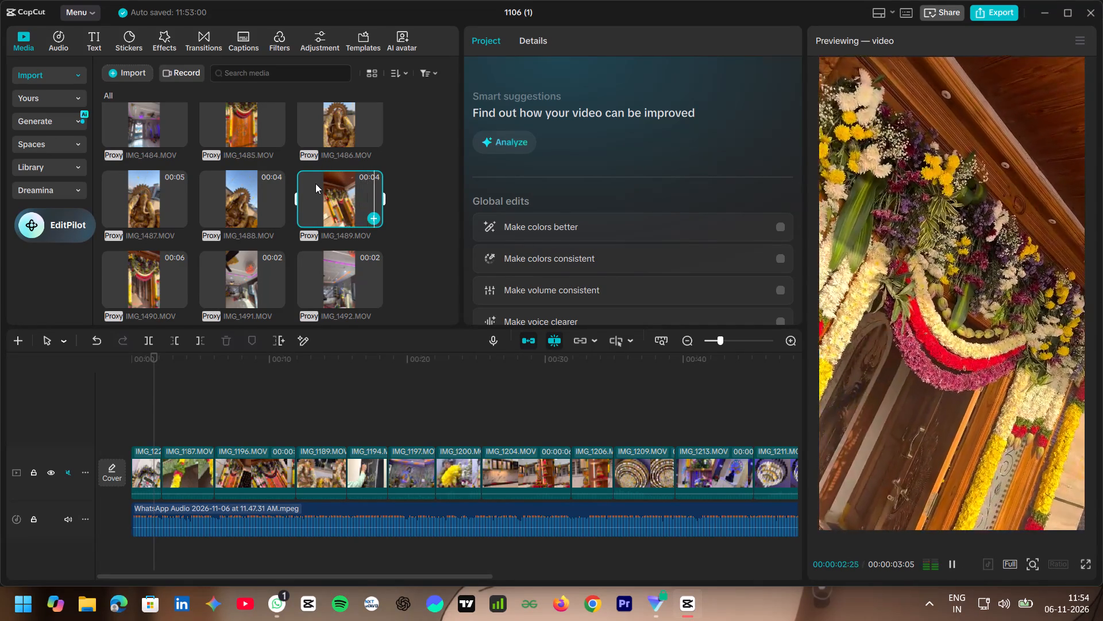
{"action": "left_click", "coordinate": [142, 259]}
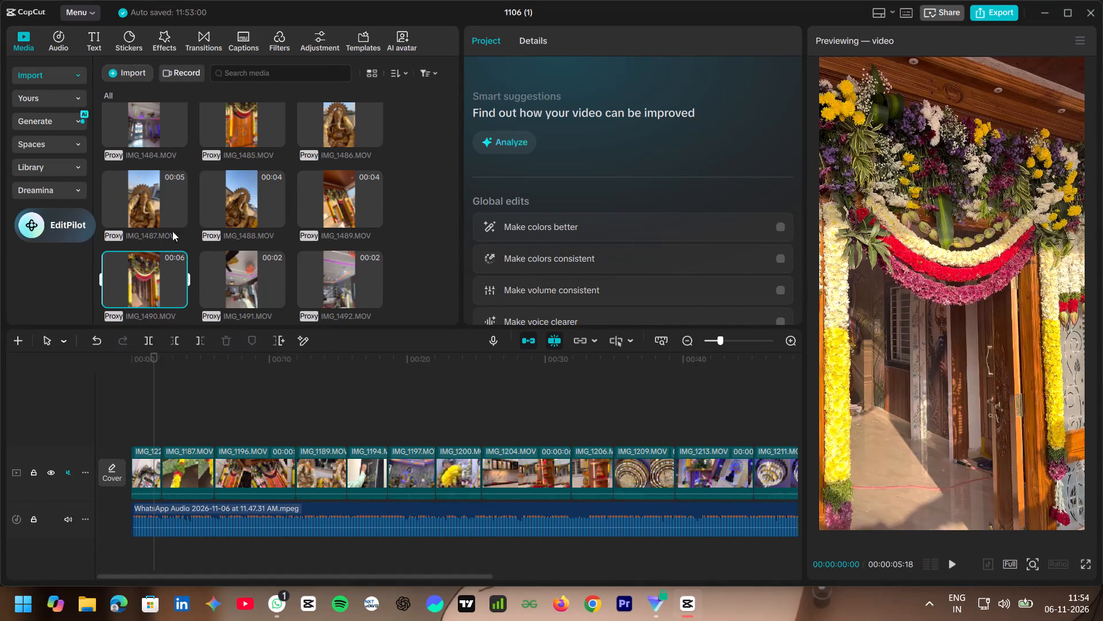
{"action": "left_click", "coordinate": [221, 250]}
{"action": "scroll", "coordinate": [235, 223], "scroll_direction": "down", "scroll_amount": 2}
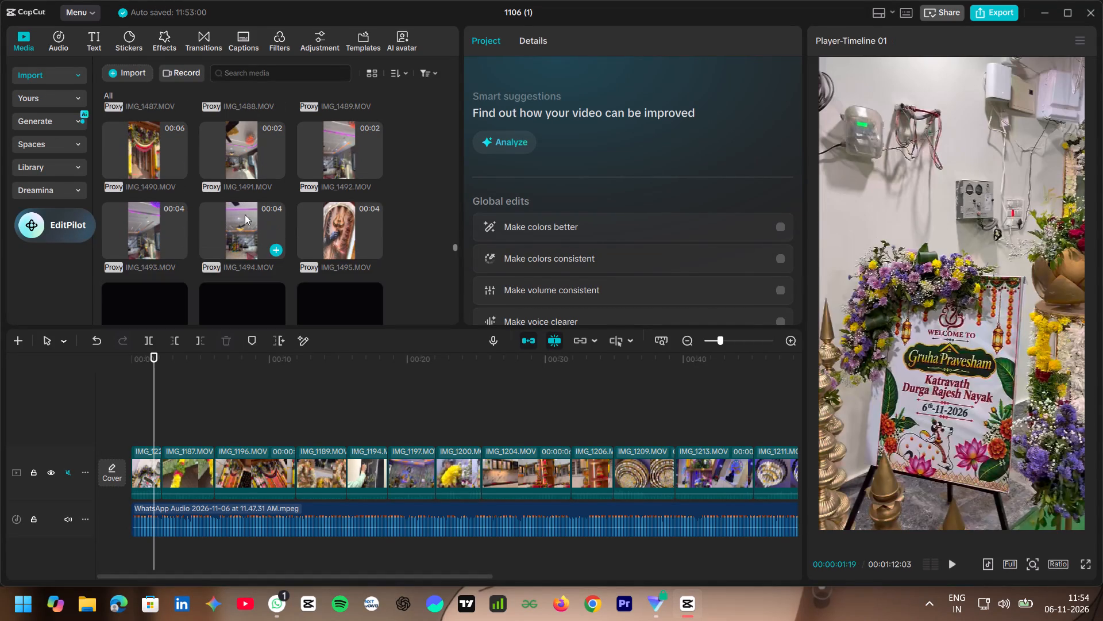
Look through the clips from IMG_1491 to IMG_1516, previewing IMG_1491.MOV, IMG_1515.MOV and IMG_1516.MOV.
{"action": "left_click", "coordinate": [259, 163]}
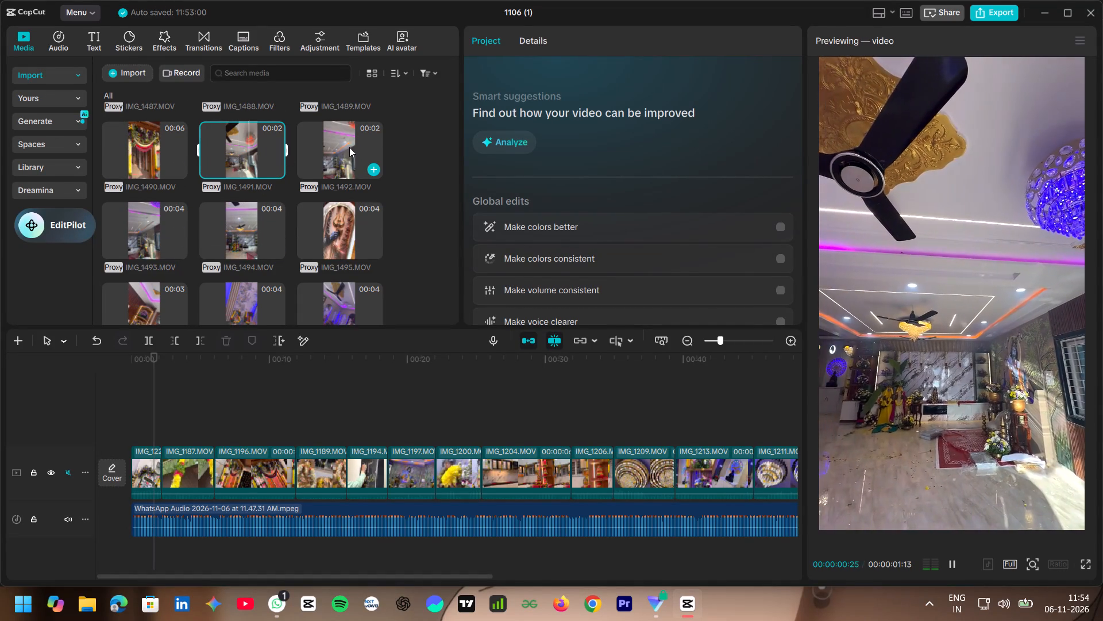
{"action": "scroll", "coordinate": [230, 228], "scroll_direction": "down", "scroll_amount": 1}
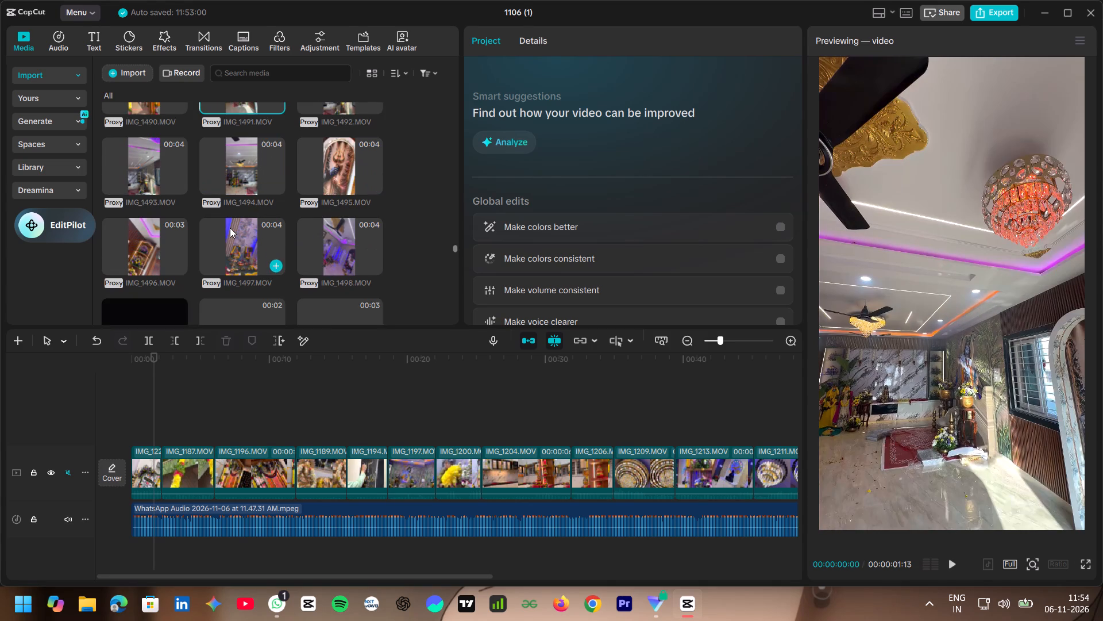
{"action": "scroll", "coordinate": [230, 228], "scroll_direction": "down", "scroll_amount": 4}
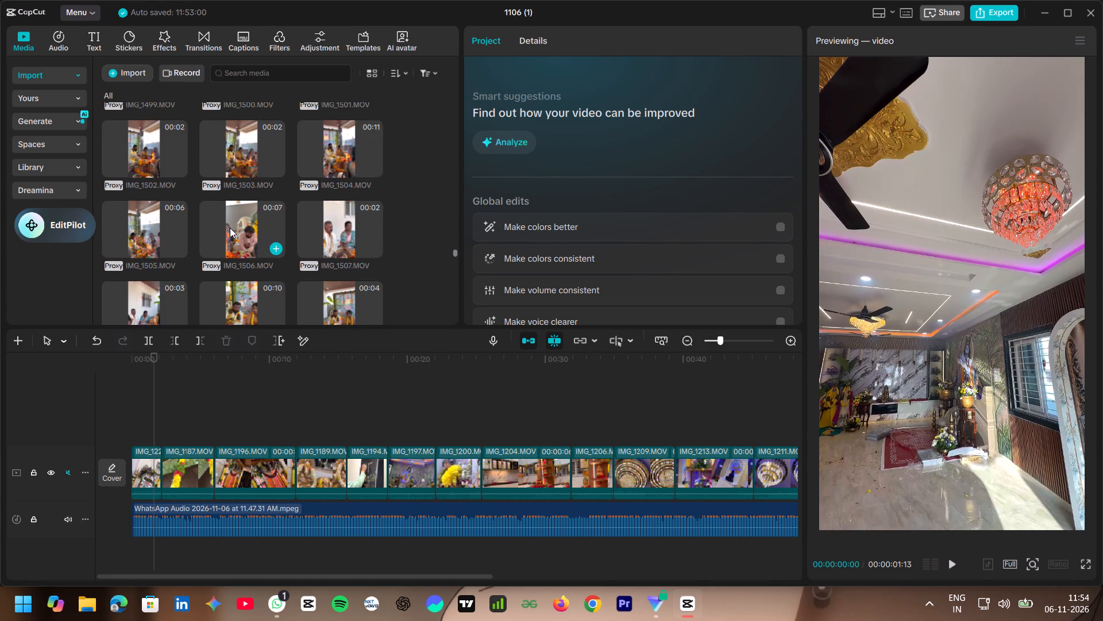
{"action": "scroll", "coordinate": [230, 228], "scroll_direction": "down", "scroll_amount": 4}
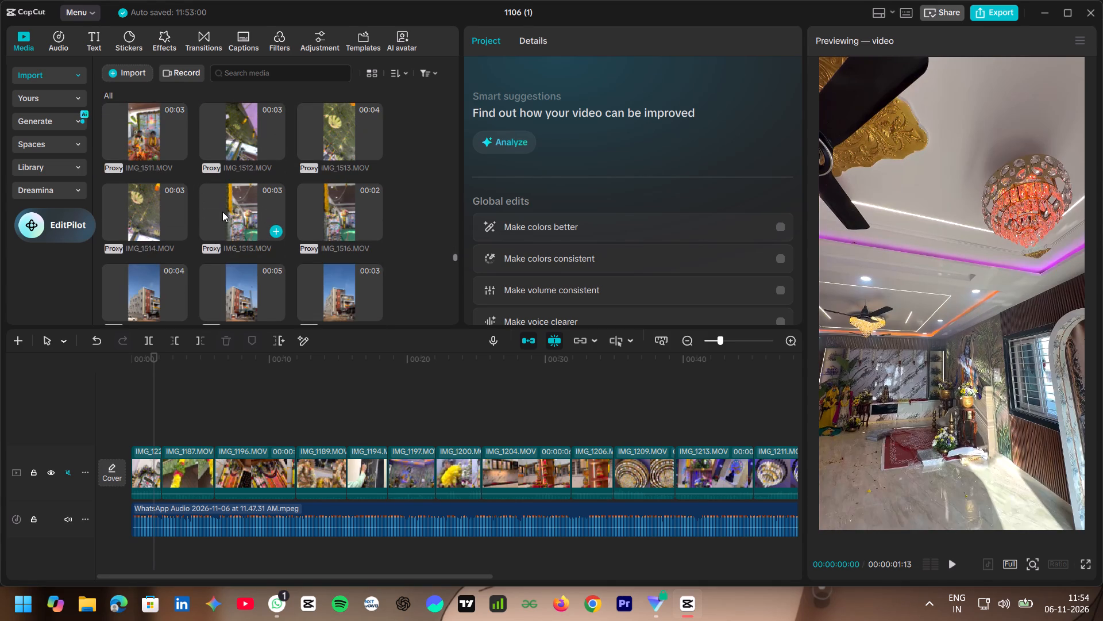
{"action": "scroll", "coordinate": [222, 212], "scroll_direction": "up", "scroll_amount": 1}
{"action": "scroll", "coordinate": [222, 212], "scroll_direction": "down", "scroll_amount": 1}
{"action": "left_click", "coordinate": [225, 221]}
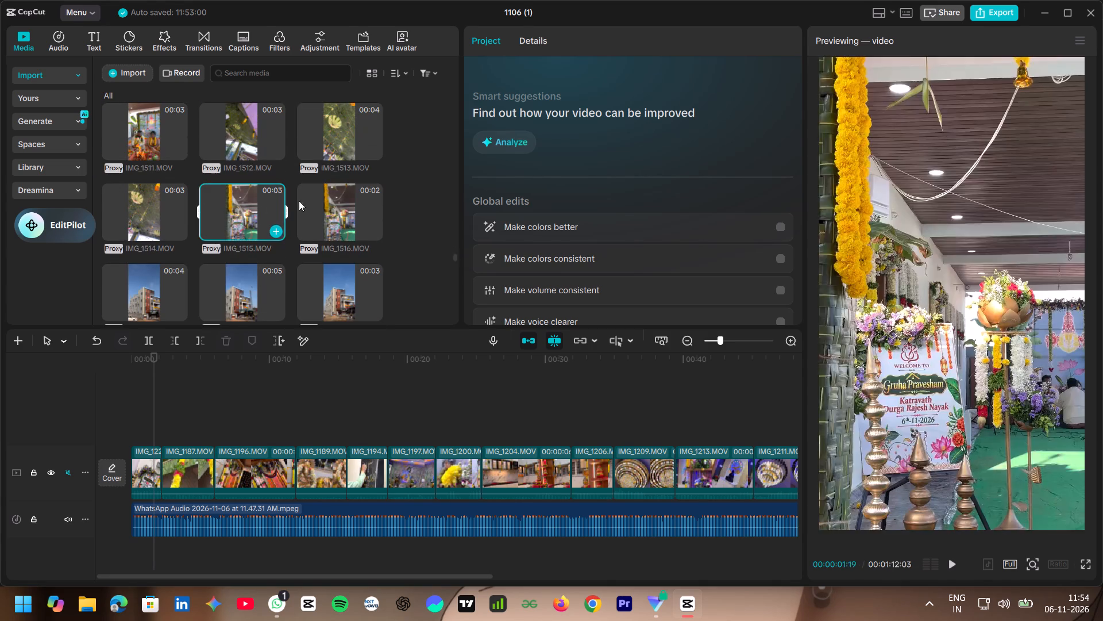
{"action": "left_click", "coordinate": [334, 201]}
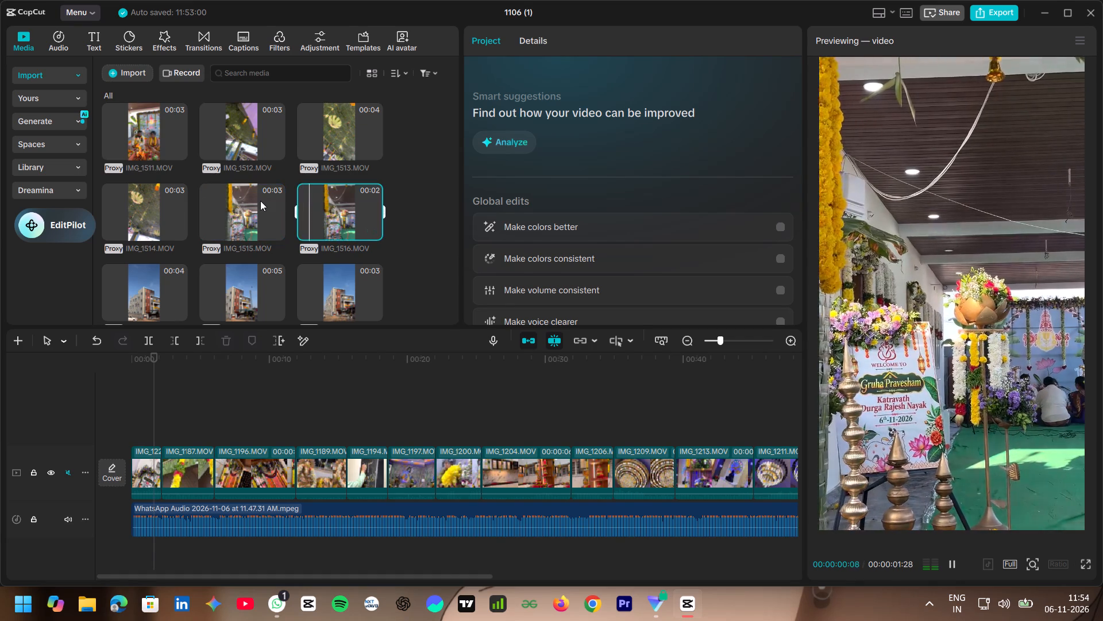
Find the welcome board clips further on in the media and preview IMG_1527.MOV, IMG_1528.MOV and IMG_1526.MOV.
{"action": "scroll", "coordinate": [260, 201], "scroll_direction": "up", "scroll_amount": 2}
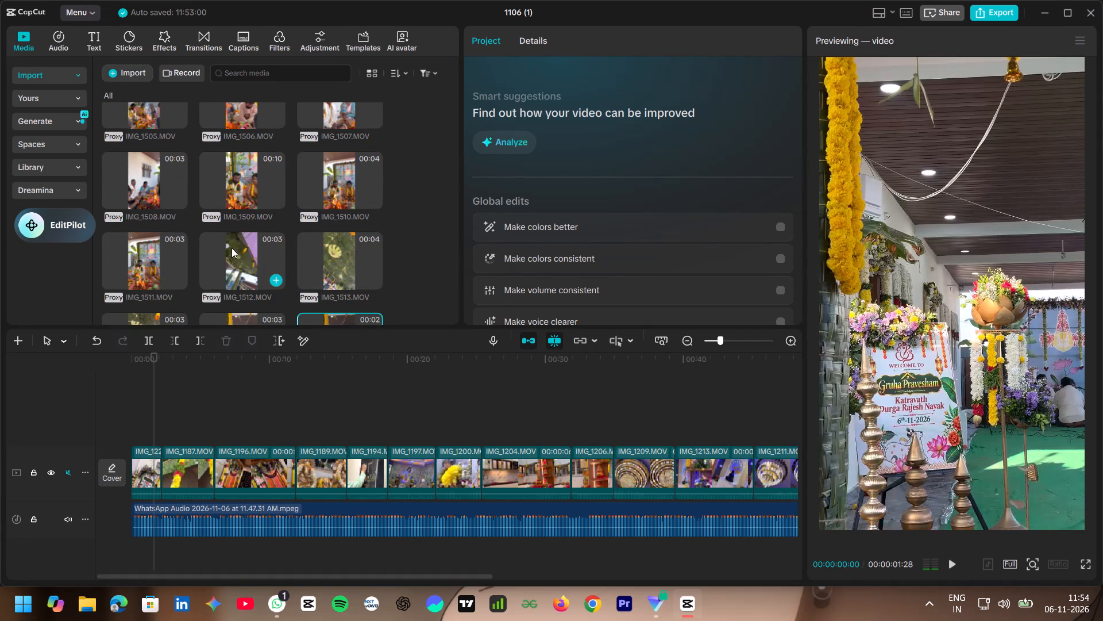
{"action": "scroll", "coordinate": [231, 244], "scroll_direction": "down", "scroll_amount": 4}
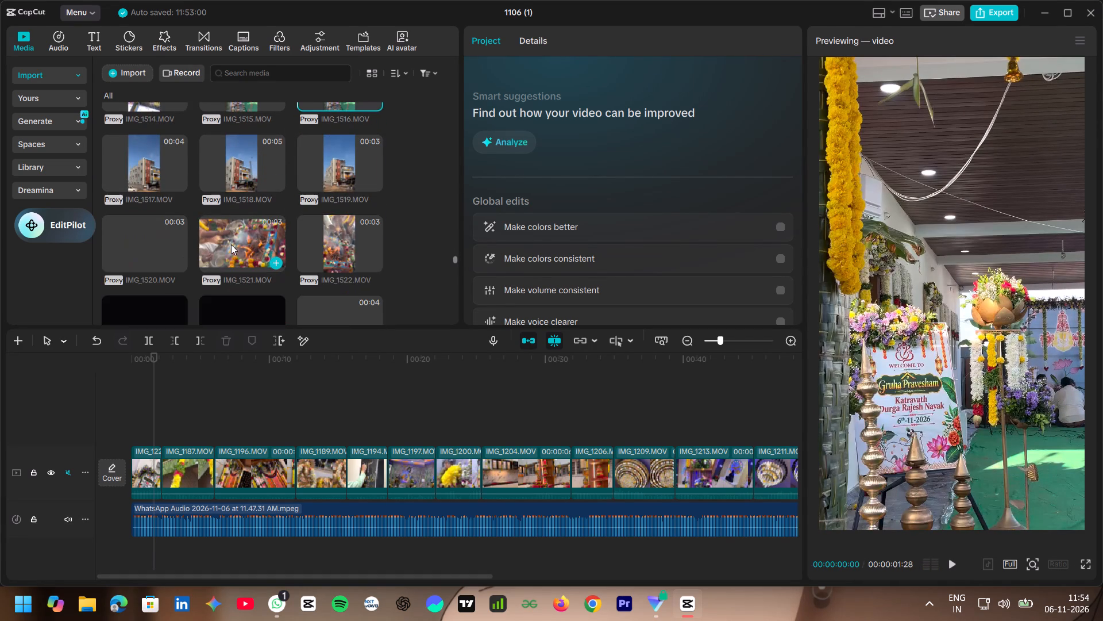
{"action": "scroll", "coordinate": [231, 244], "scroll_direction": "down", "scroll_amount": 3}
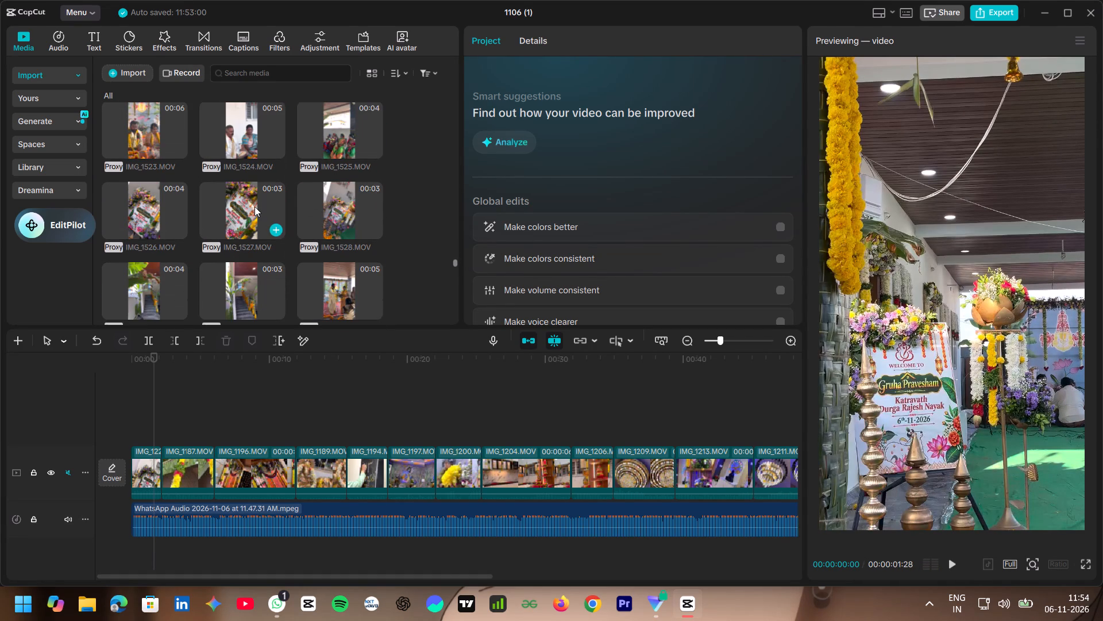
{"action": "left_click", "coordinate": [254, 205]}
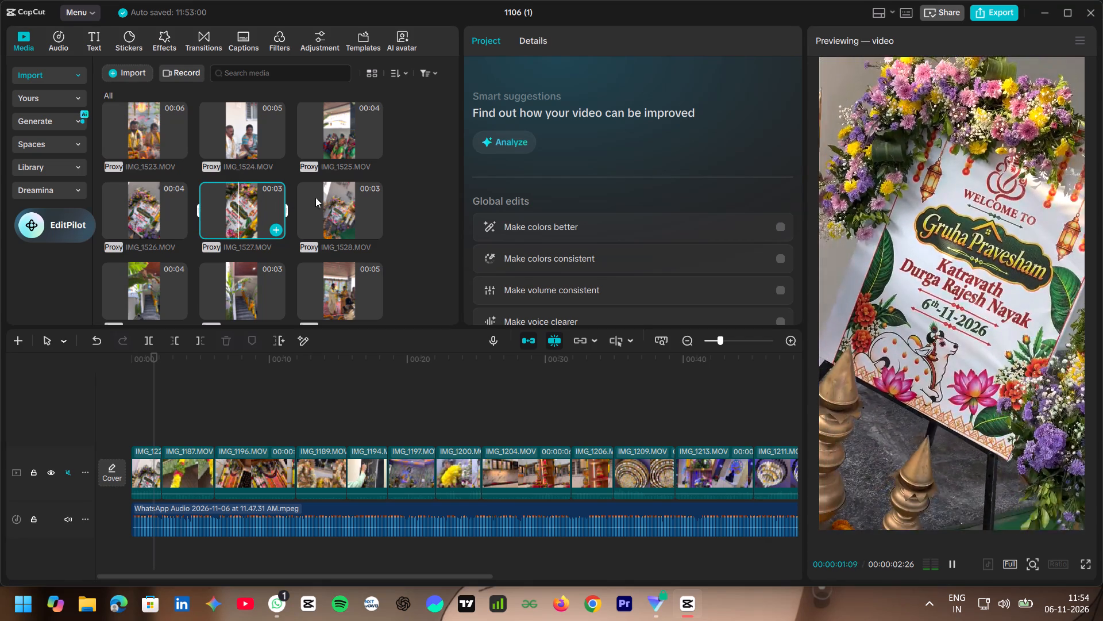
{"action": "left_click", "coordinate": [335, 198]}
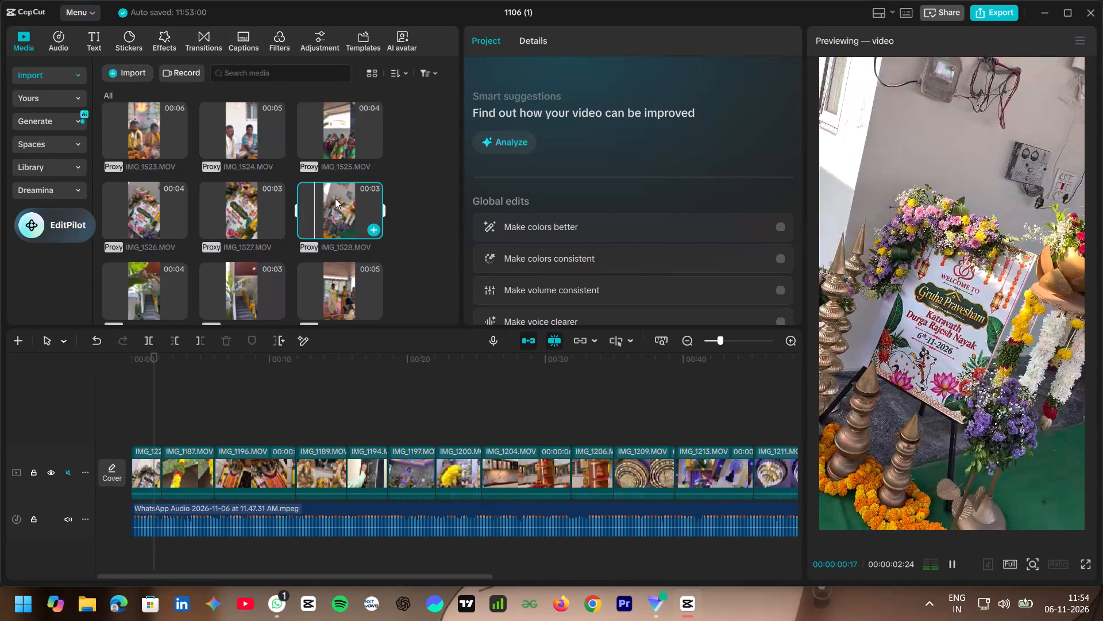
{"action": "left_click", "coordinate": [173, 211]}
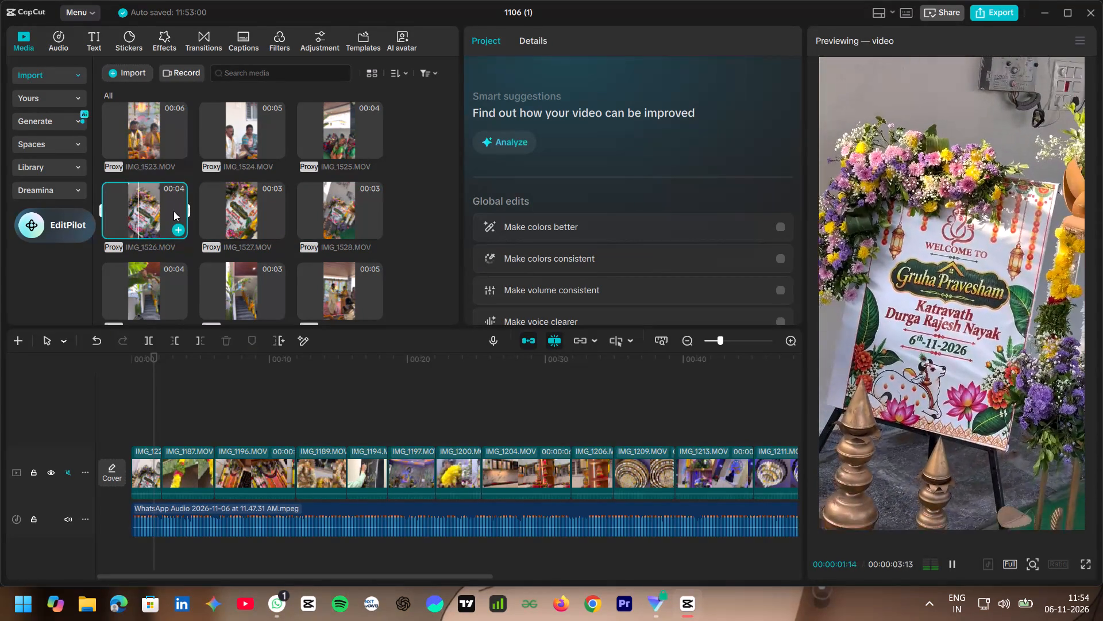
Compare the timeline's opening welcome board clip with IMG_1526.MOV by playing both.
{"action": "left_click", "coordinate": [167, 407]}
{"action": "left_click_drag", "start_coordinate": [165, 405], "coordinate": [121, 415]}
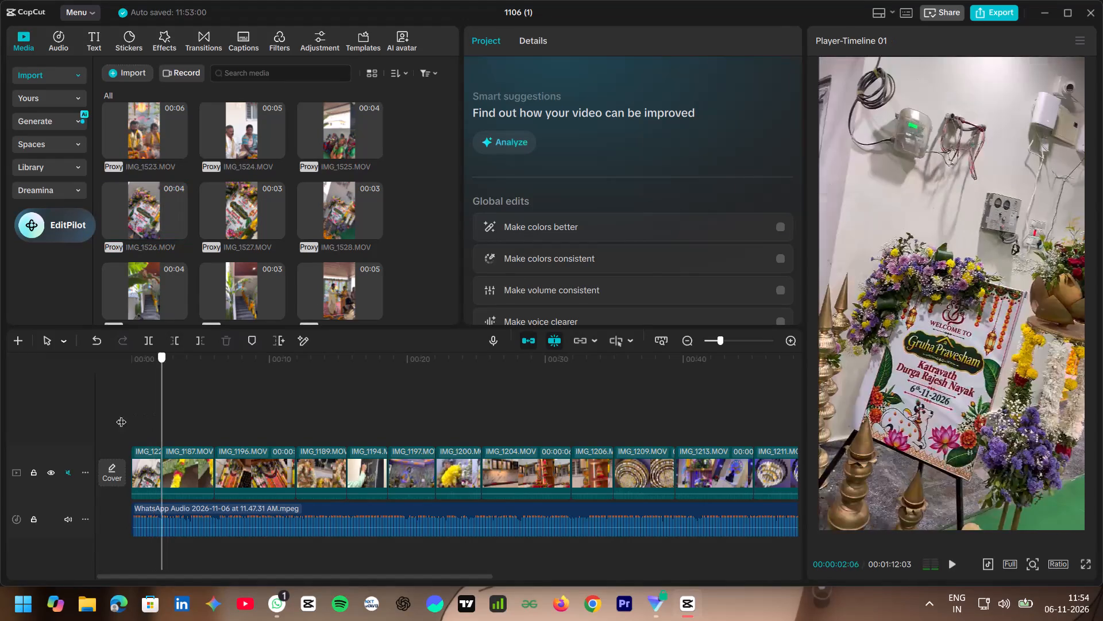
{"action": "left_click_drag", "start_coordinate": [121, 415], "coordinate": [95, 421]}
{"action": "key", "text": "space"}
{"action": "key", "text": "space"}
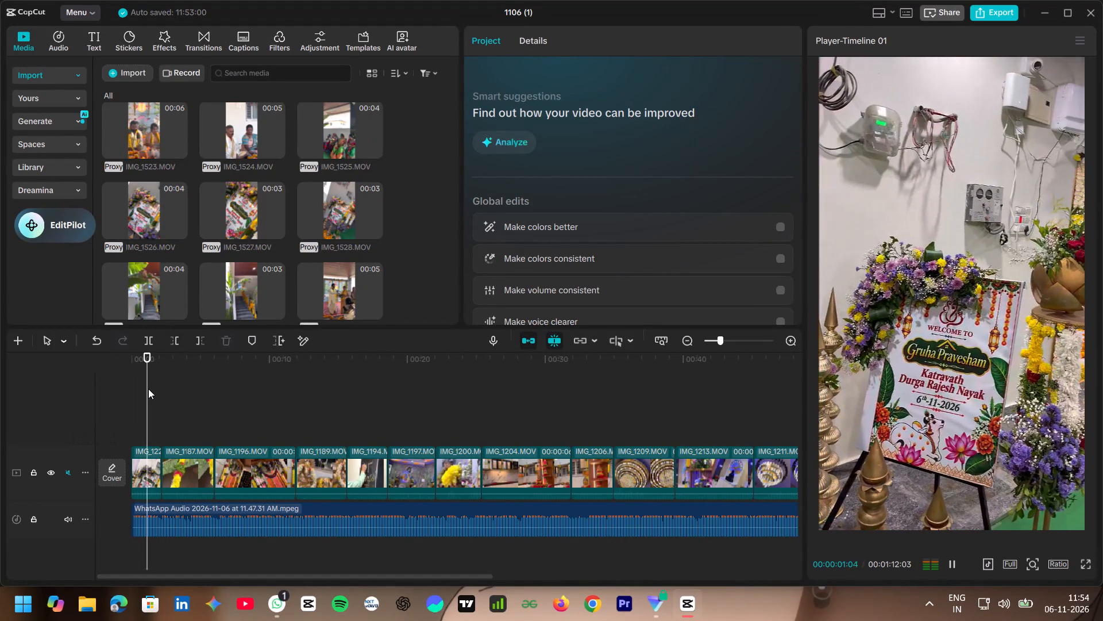
{"action": "key", "text": "space"}
{"action": "key", "text": "space"}
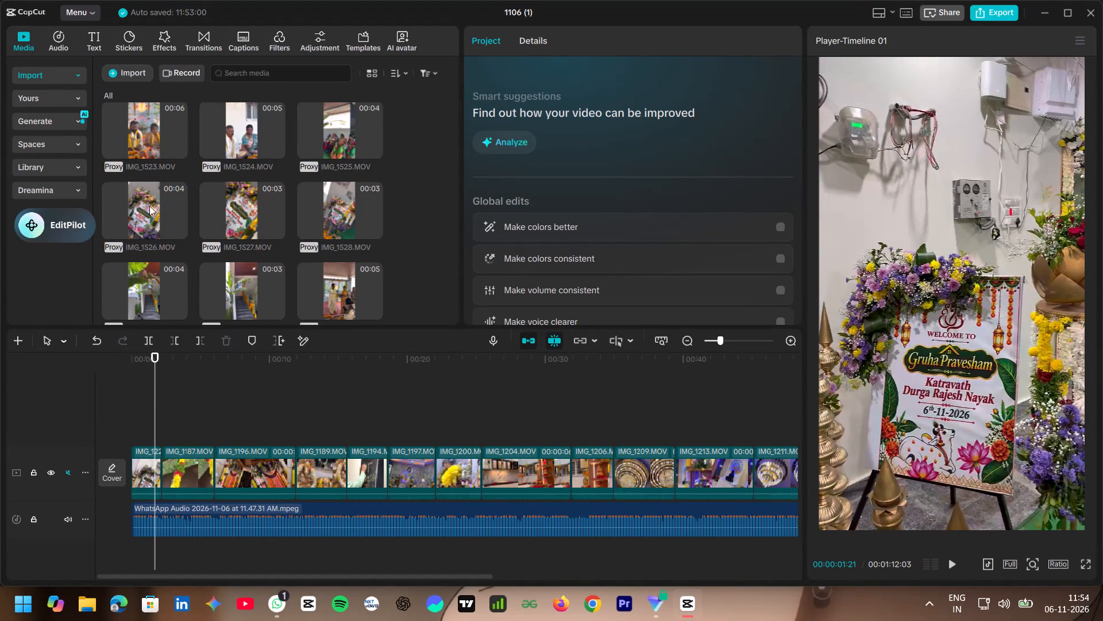
{"action": "left_click", "coordinate": [168, 187]}
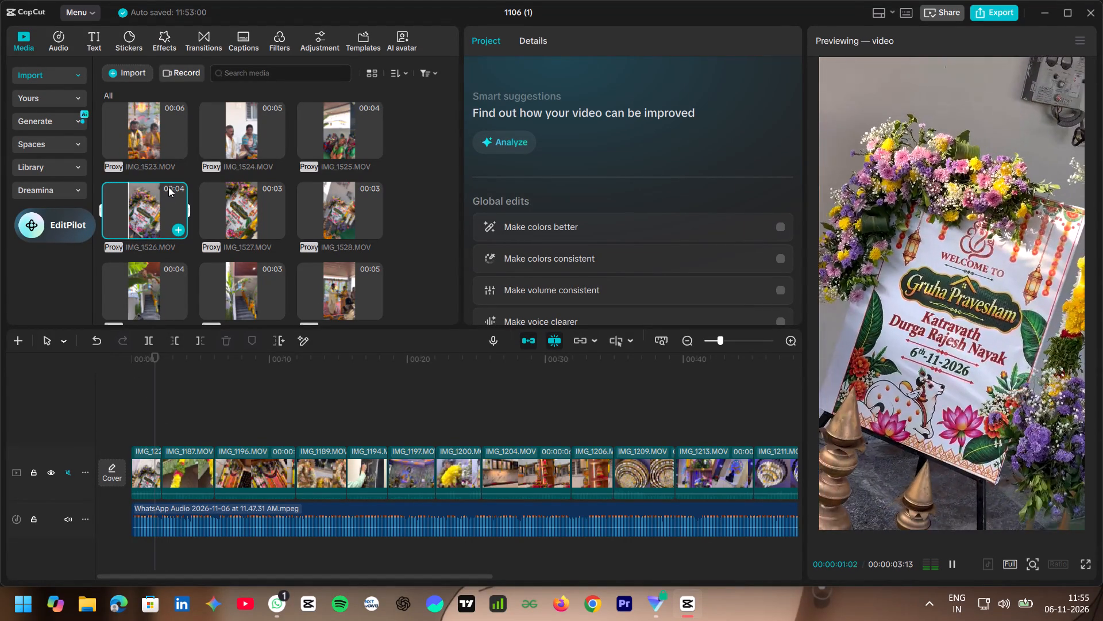
{"action": "left_click", "coordinate": [172, 398]}
{"action": "left_click_drag", "start_coordinate": [171, 398], "coordinate": [115, 416]}
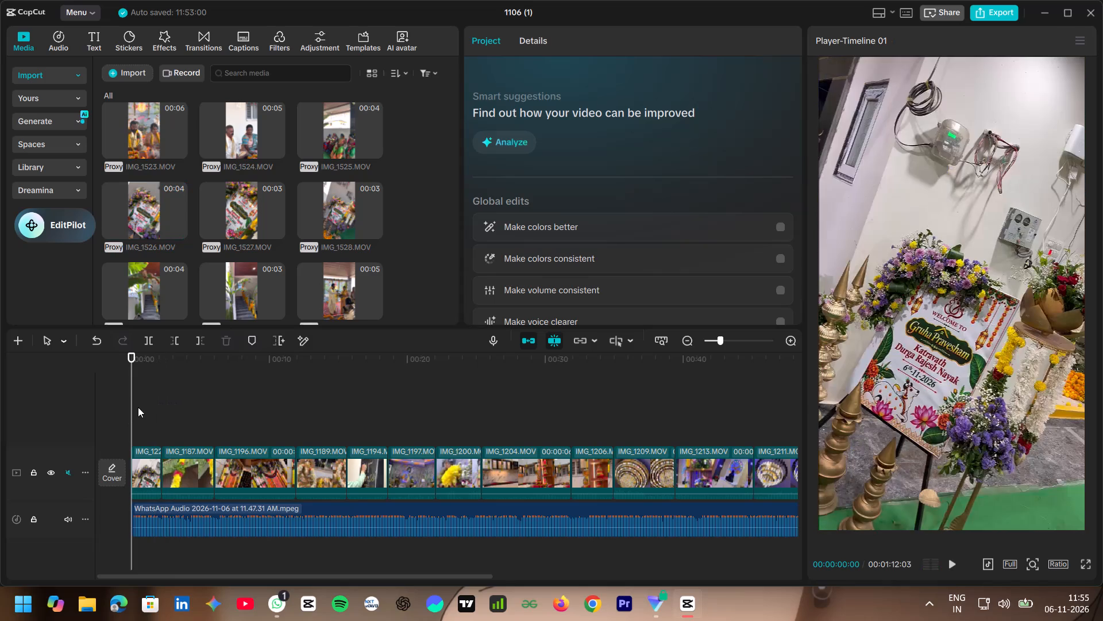
{"action": "key", "text": "space"}
{"action": "key", "text": "space"}
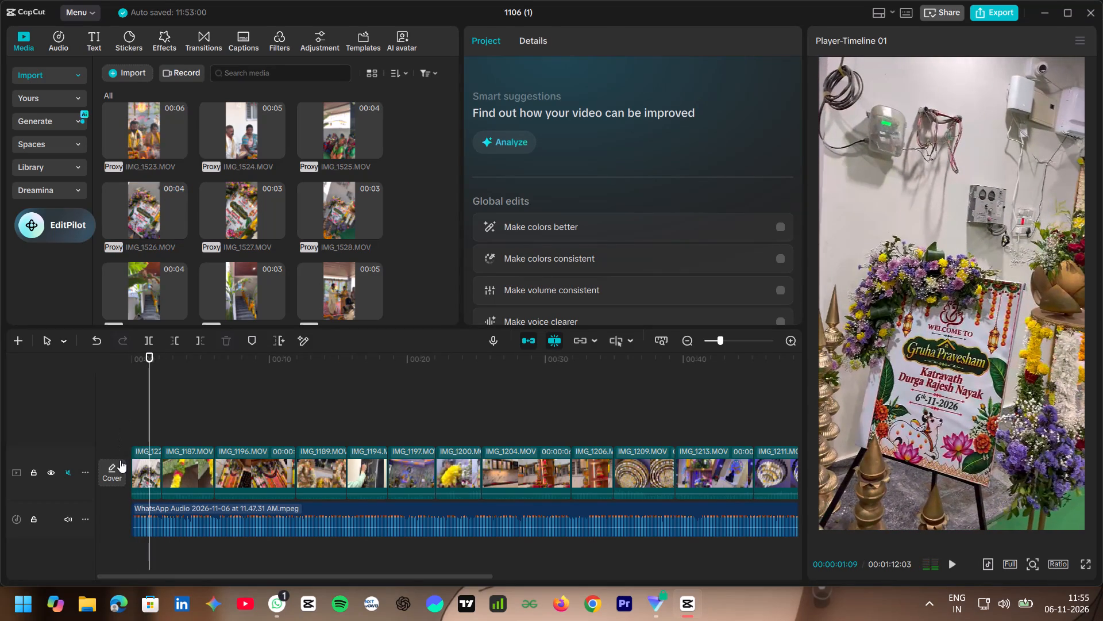
Replace the opening welcome board clip on the main track with IMG_1526.MOV.
{"action": "left_click", "coordinate": [141, 462]}
{"action": "key", "text": "BackSpace"}
{"action": "left_click", "coordinate": [157, 211]}
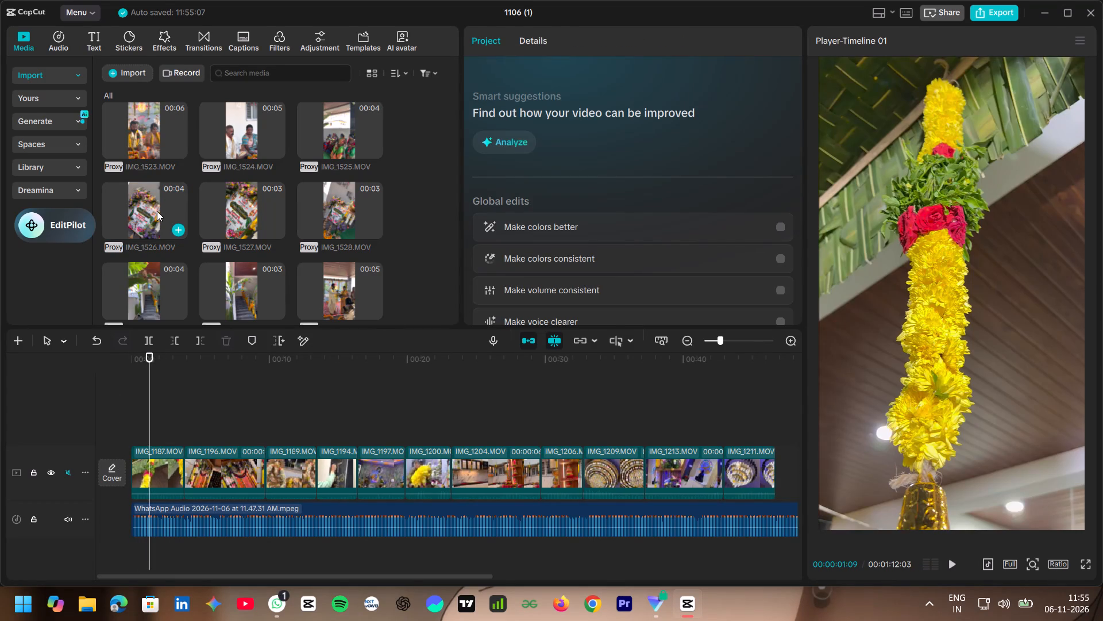
{"action": "left_click_drag", "start_coordinate": [147, 208], "coordinate": [132, 473]}
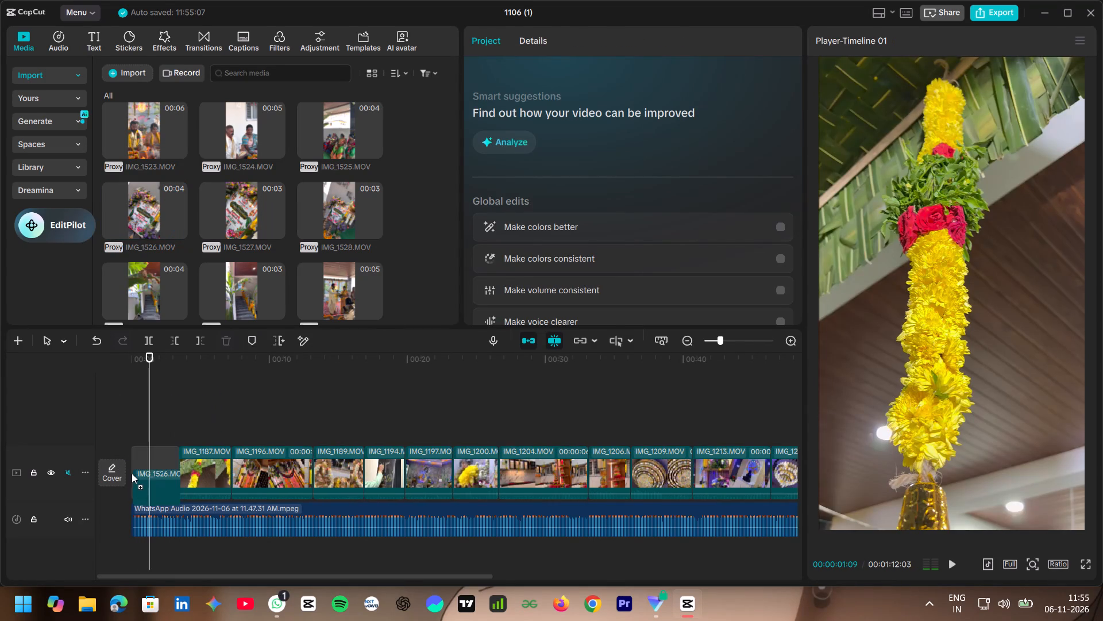
{"action": "left_click_drag", "start_coordinate": [132, 473], "coordinate": [131, 470]}
Generate automatic beat markers on the WhatsApp audio clip, choosing the more widely spaced beat option.
{"action": "left_click", "coordinate": [152, 393]}
{"action": "left_click_drag", "start_coordinate": [152, 393], "coordinate": [129, 408]}
{"action": "scroll", "coordinate": [171, 397], "scroll_direction": "up", "scroll_amount": 2, "text": "ctrl"}
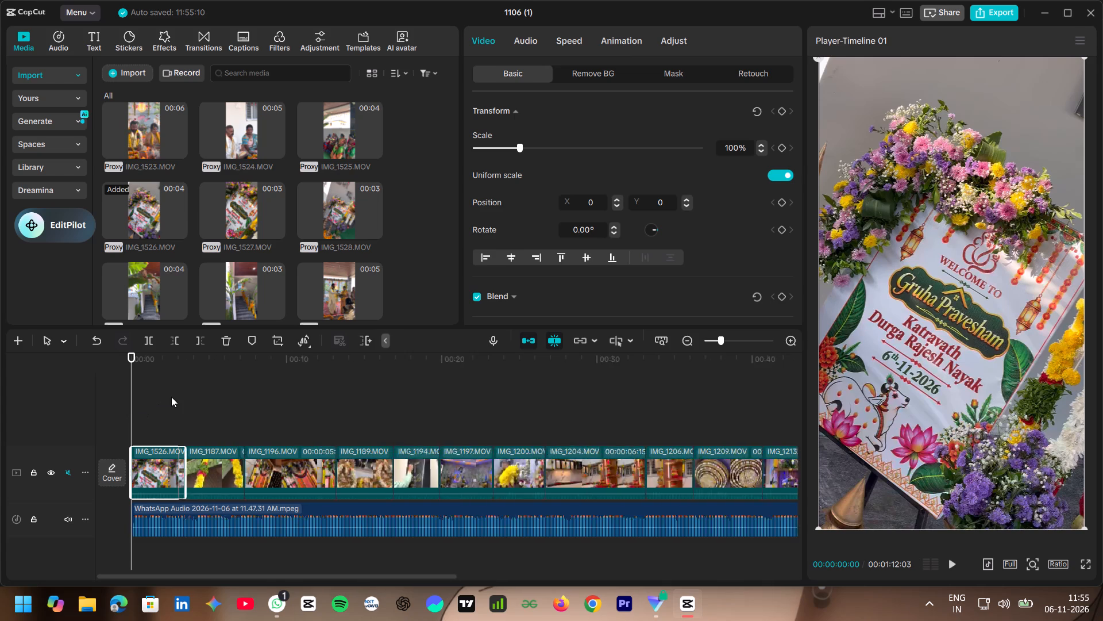
{"action": "scroll", "coordinate": [171, 397], "scroll_direction": "up", "scroll_amount": 8, "text": "ctrl"}
{"action": "left_click", "coordinate": [278, 523]}
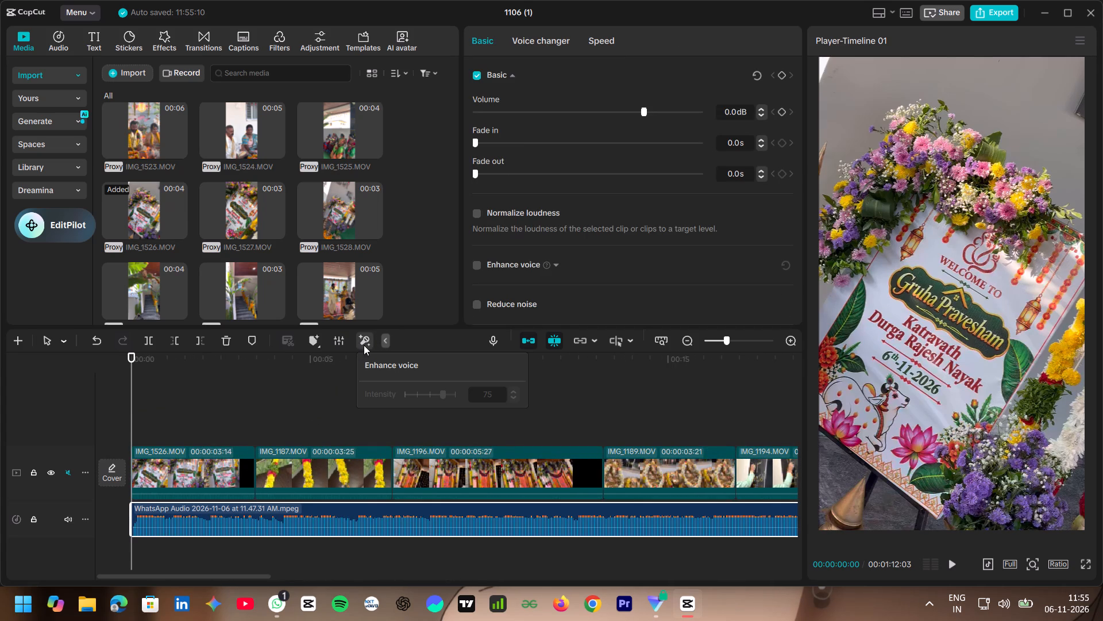
{"action": "left_click", "coordinate": [334, 444]}
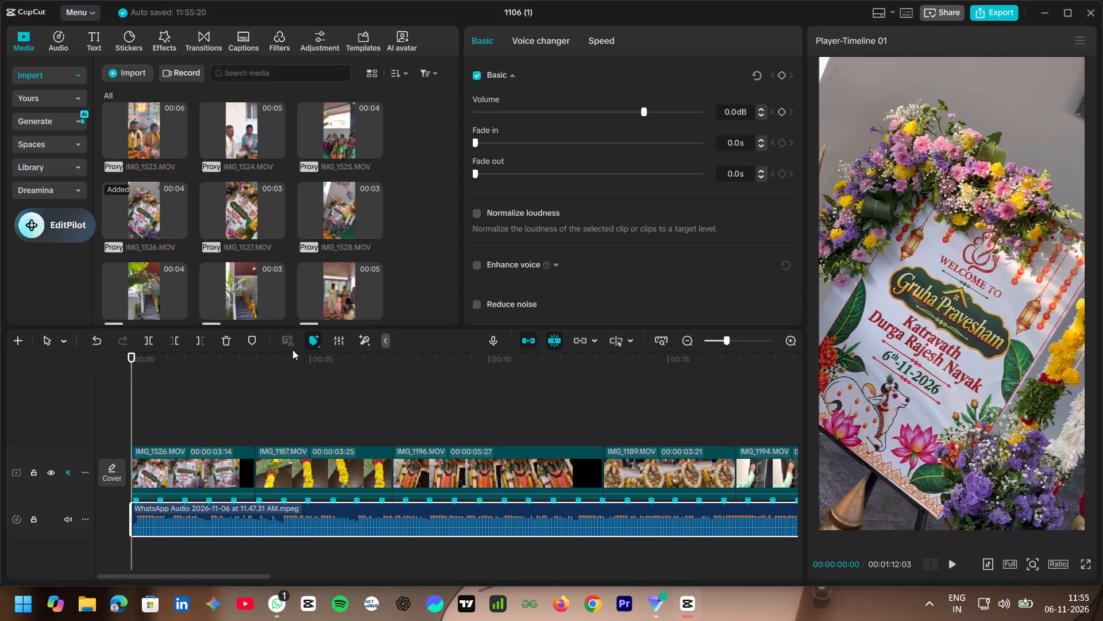
{"action": "left_click", "coordinate": [350, 421]}
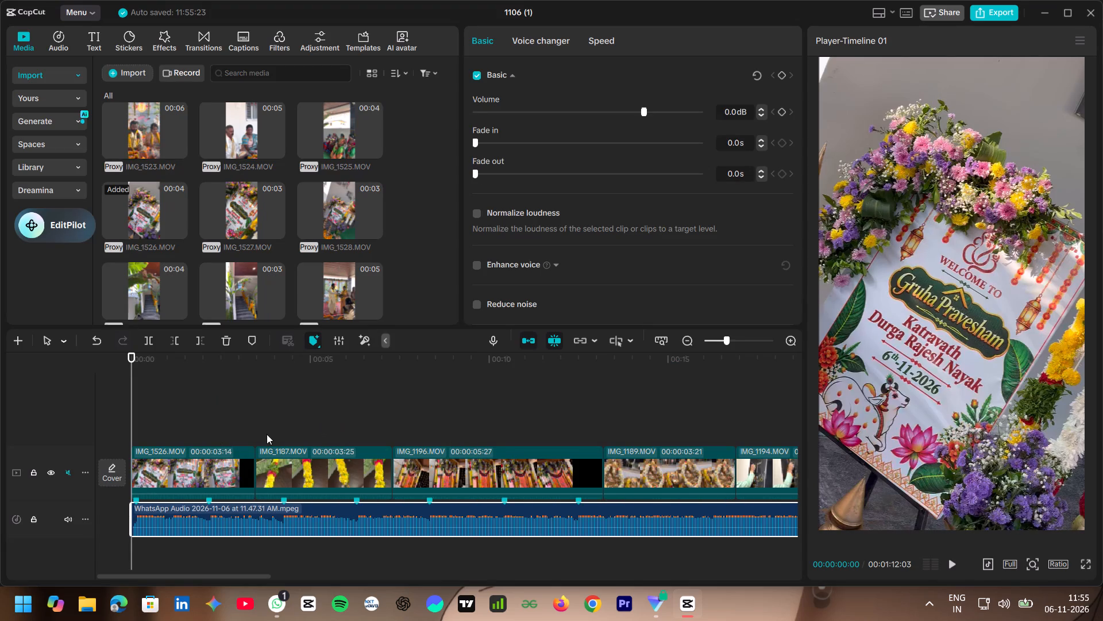
Play the timeline from the start to check the opening clip against the audio's beat markers.
{"action": "left_click", "coordinate": [194, 415]}
{"action": "left_click_drag", "start_coordinate": [194, 413], "coordinate": [79, 422]}
{"action": "key", "text": "space"}
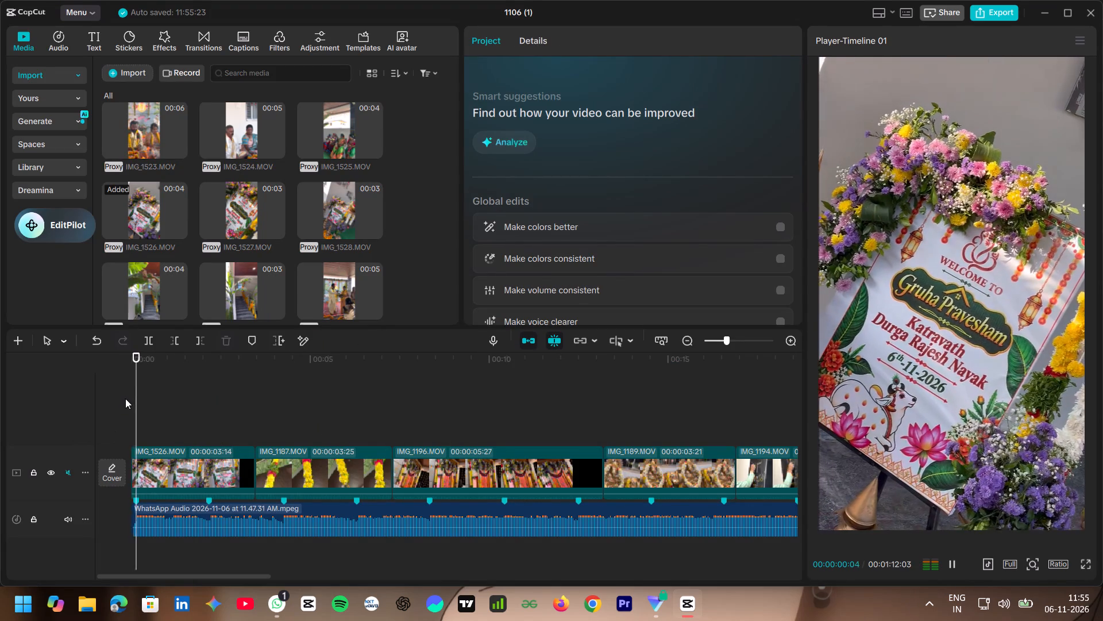
{"action": "key", "text": "space"}
{"action": "key", "text": "space"}
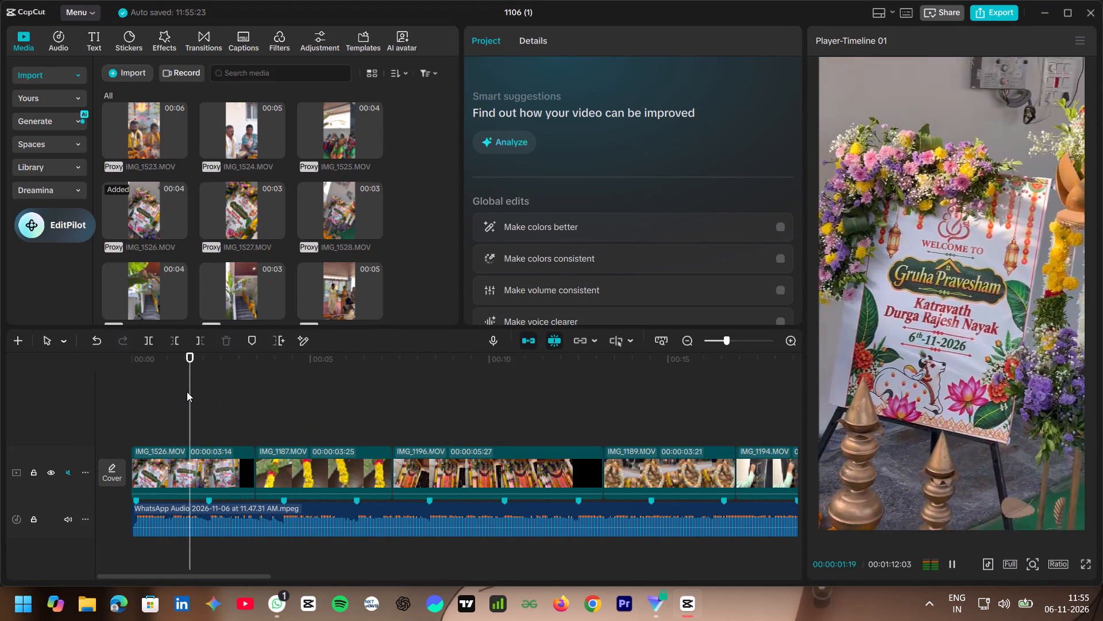
{"action": "key", "text": "space"}
{"action": "scroll", "coordinate": [203, 384], "scroll_direction": "down", "scroll_amount": 2, "text": "ctrl"}
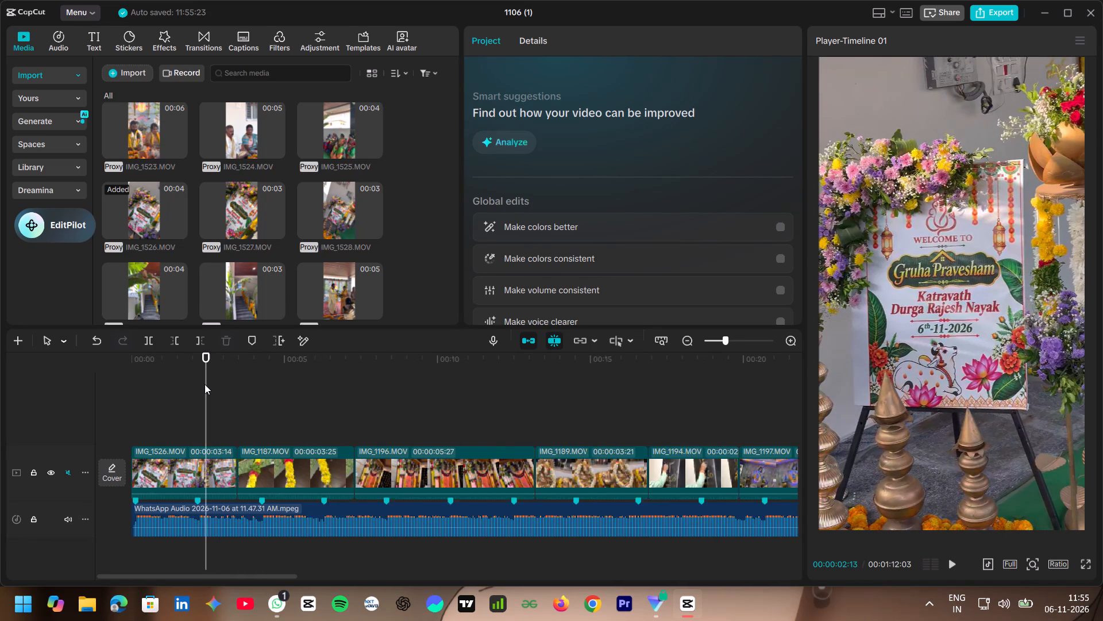
{"action": "scroll", "coordinate": [205, 384], "scroll_direction": "down", "scroll_amount": 1, "text": "ctrl"}
View the list of timeline shortcuts and close it.
{"action": "left_click", "coordinate": [911, 18]}
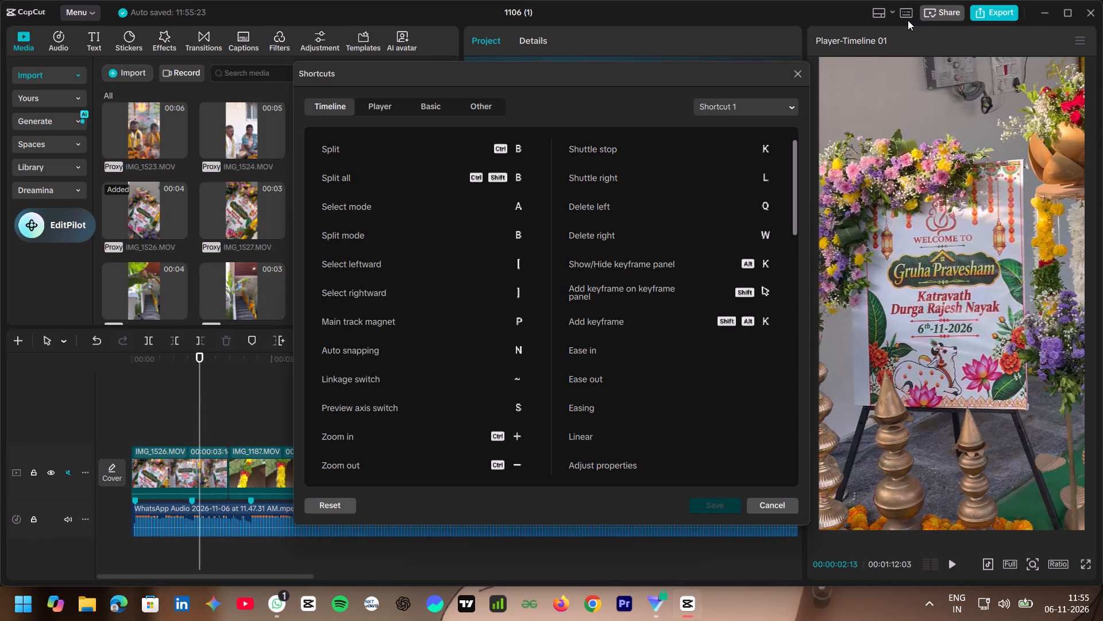
{"action": "left_click", "coordinate": [798, 80]}
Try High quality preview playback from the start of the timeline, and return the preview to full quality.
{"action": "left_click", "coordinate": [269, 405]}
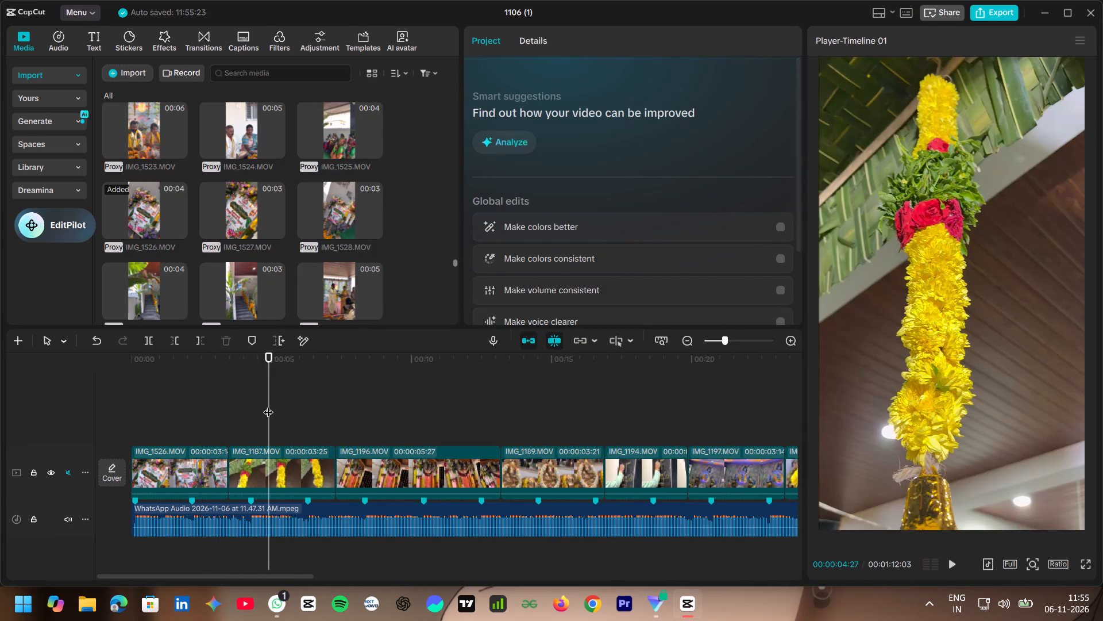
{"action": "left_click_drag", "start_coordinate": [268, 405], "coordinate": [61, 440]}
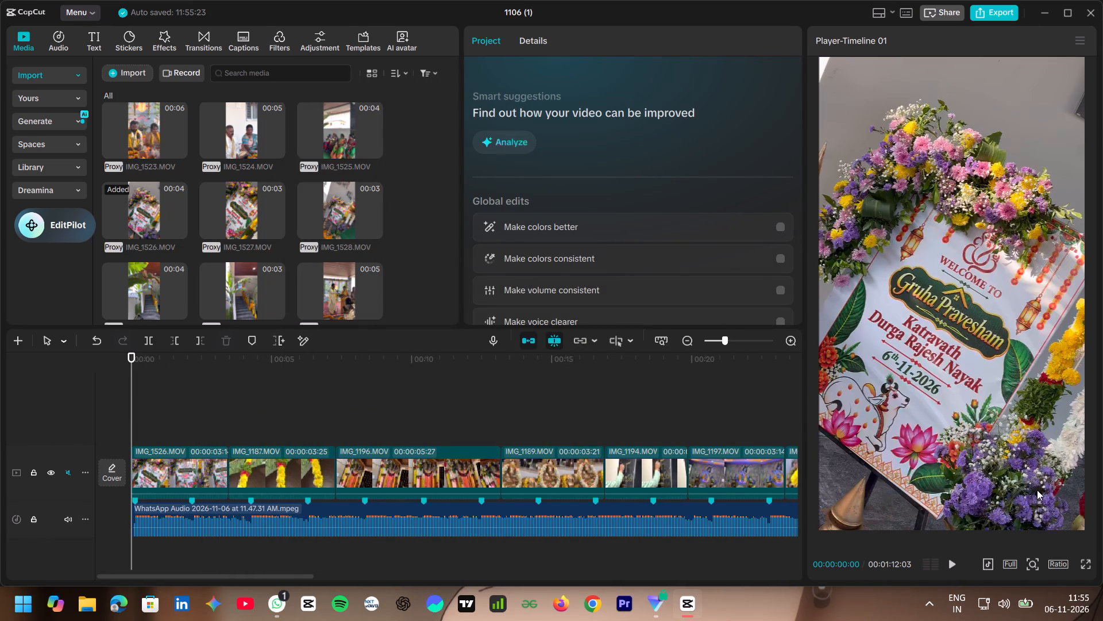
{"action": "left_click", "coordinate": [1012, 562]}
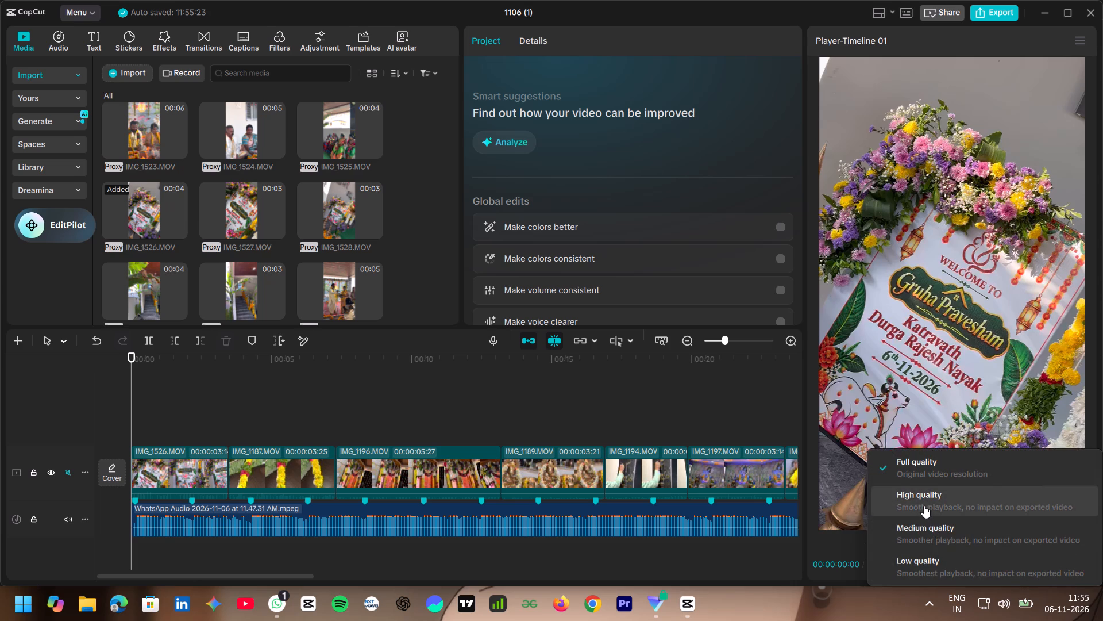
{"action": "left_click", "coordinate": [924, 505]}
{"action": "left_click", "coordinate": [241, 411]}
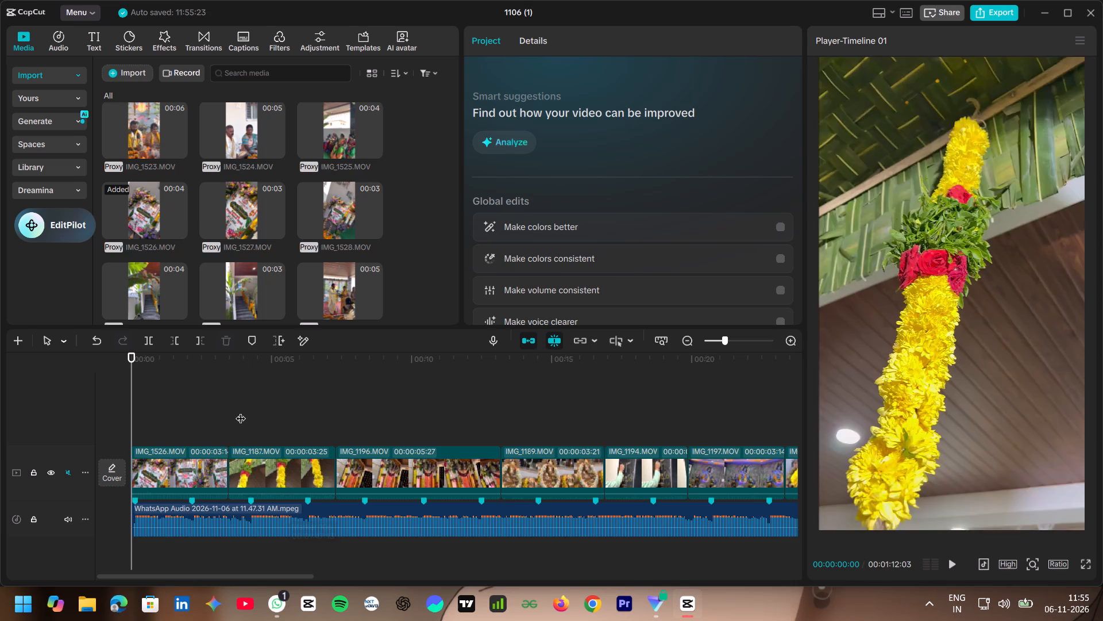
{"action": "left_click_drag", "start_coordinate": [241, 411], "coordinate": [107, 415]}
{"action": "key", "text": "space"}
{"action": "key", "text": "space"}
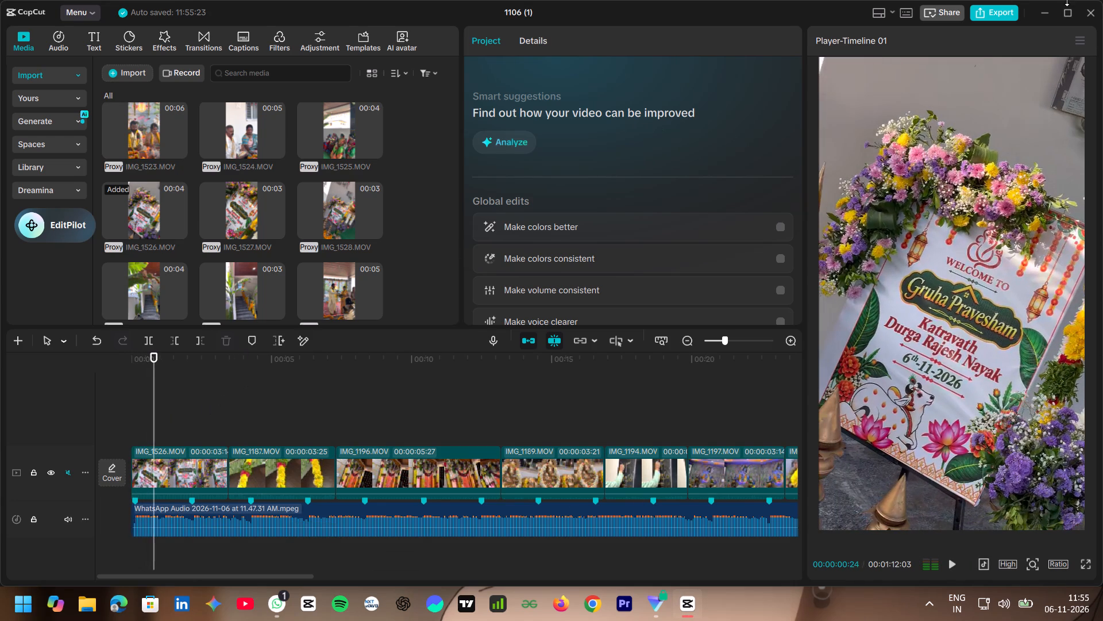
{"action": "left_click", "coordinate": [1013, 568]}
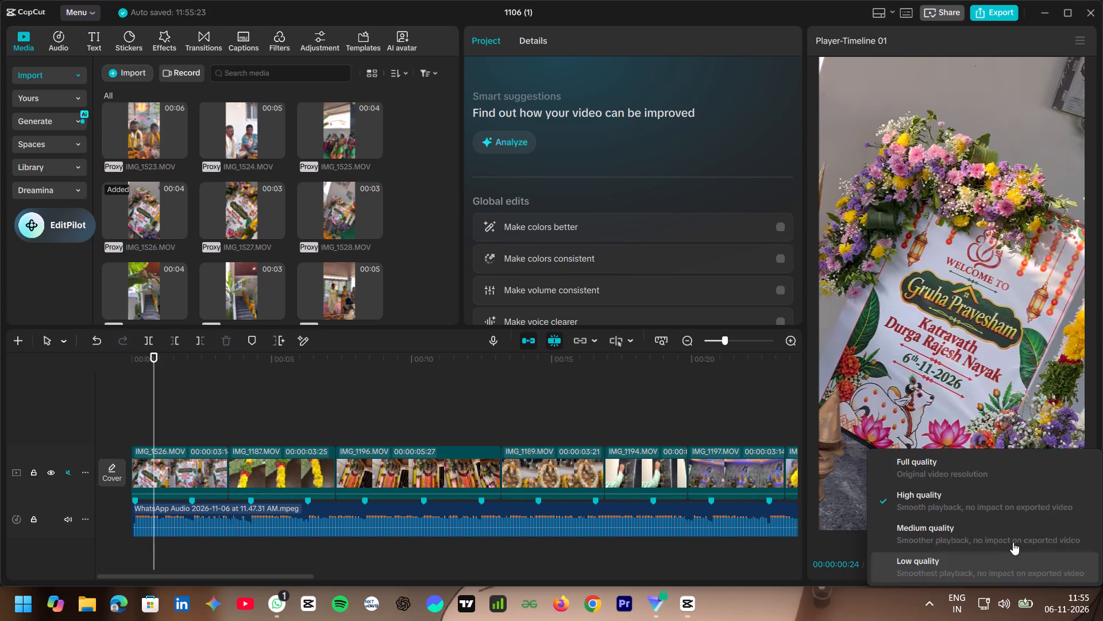
Set the preview playback quality to Full quality.
{"action": "left_click", "coordinate": [996, 482]}
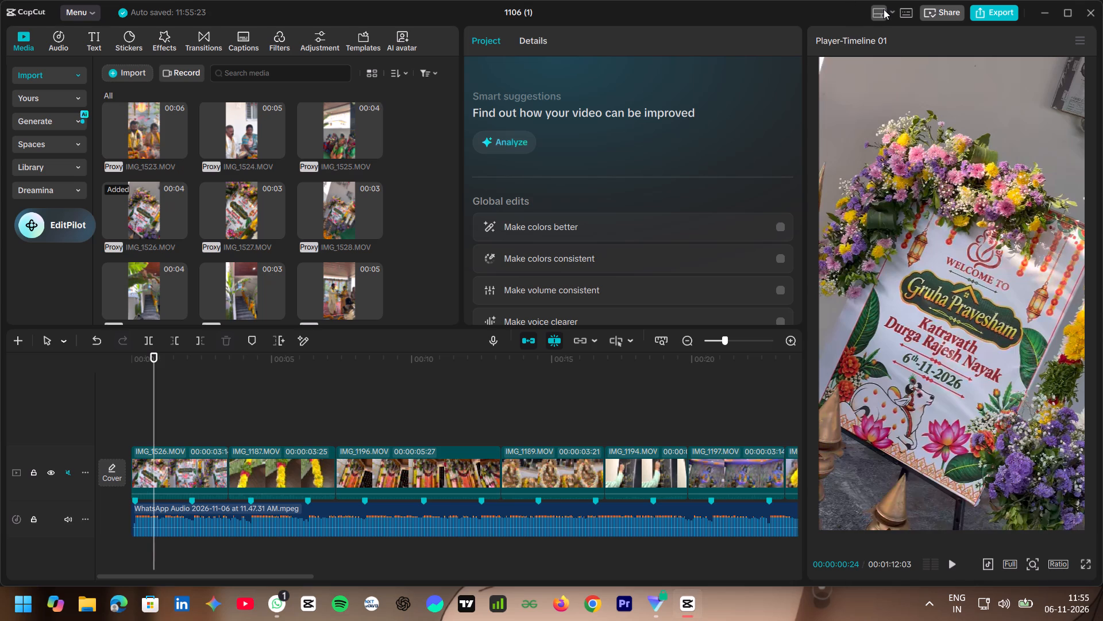
Try the Media workspace layout, and switch the workspace to the Default layout.
{"action": "left_click", "coordinate": [884, 9]}
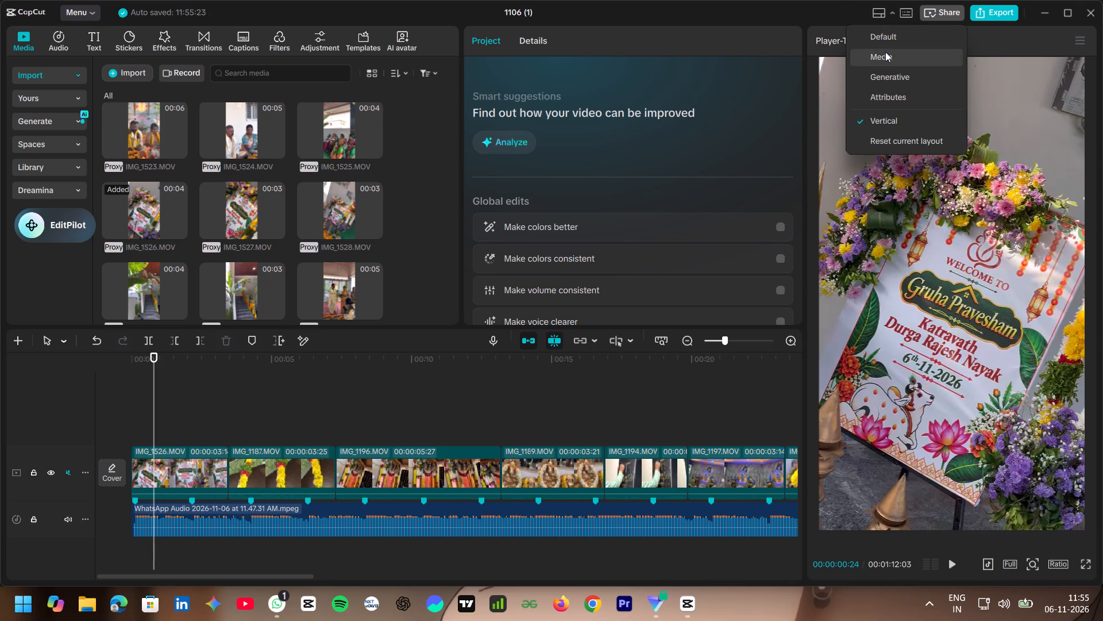
{"action": "left_click", "coordinate": [884, 56]}
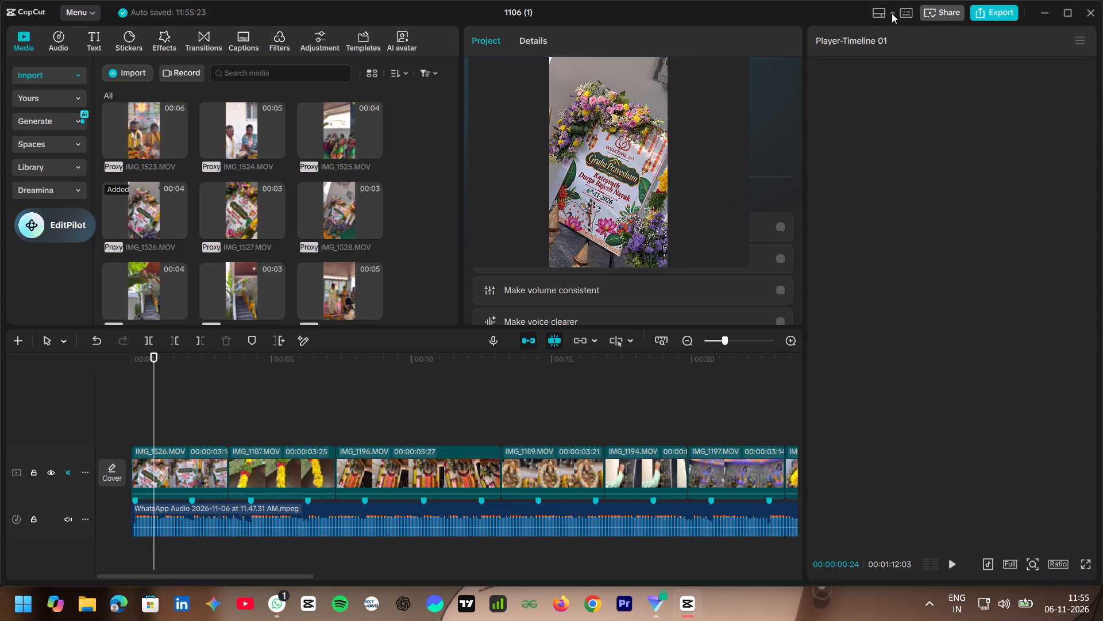
{"action": "left_click", "coordinate": [890, 13]}
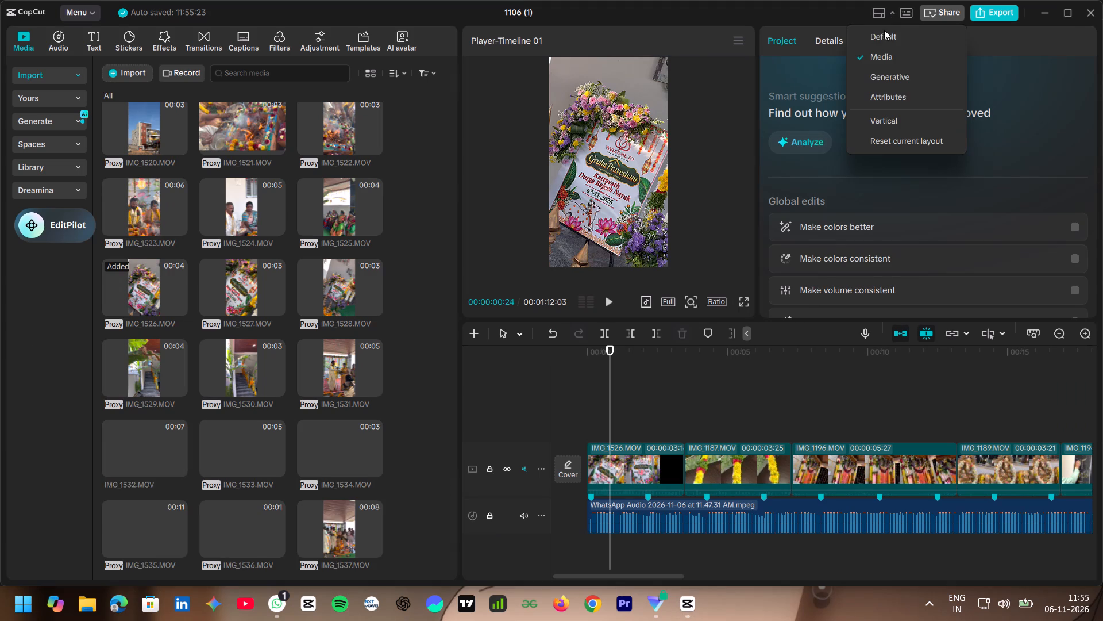
{"action": "left_click", "coordinate": [887, 34]}
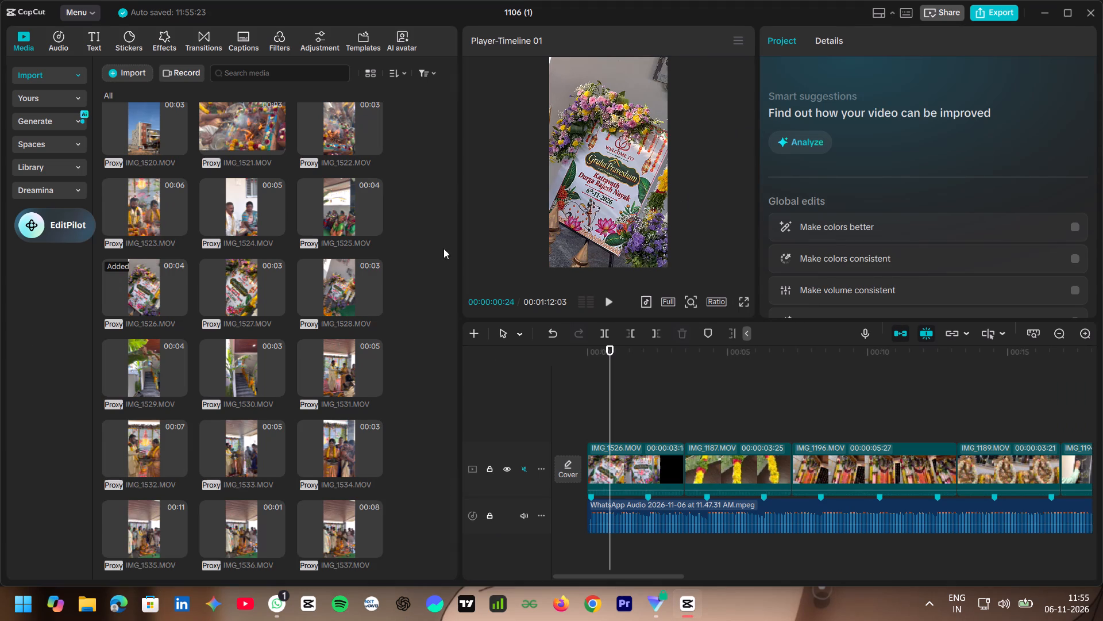
Play the timeline from the start to review the opening welcome-board clip IMG_1526 against the audio's beat markers.
{"action": "left_click", "coordinate": [404, 398]}
{"action": "left_click_drag", "start_coordinate": [404, 398], "coordinate": [295, 428]}
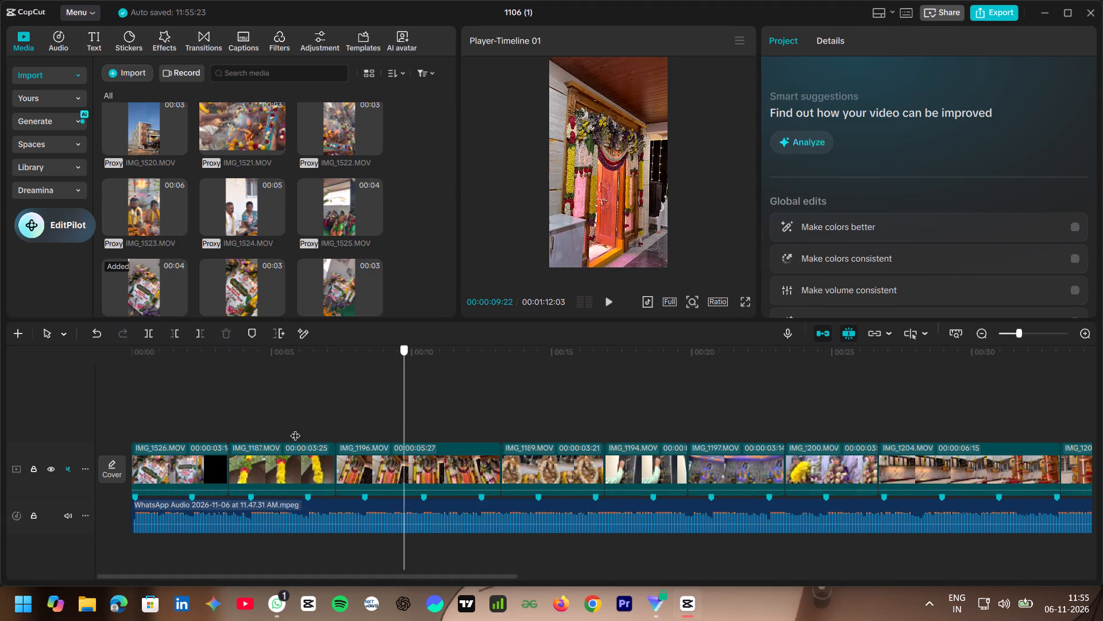
{"action": "left_click_drag", "start_coordinate": [295, 428], "coordinate": [0, 438]}
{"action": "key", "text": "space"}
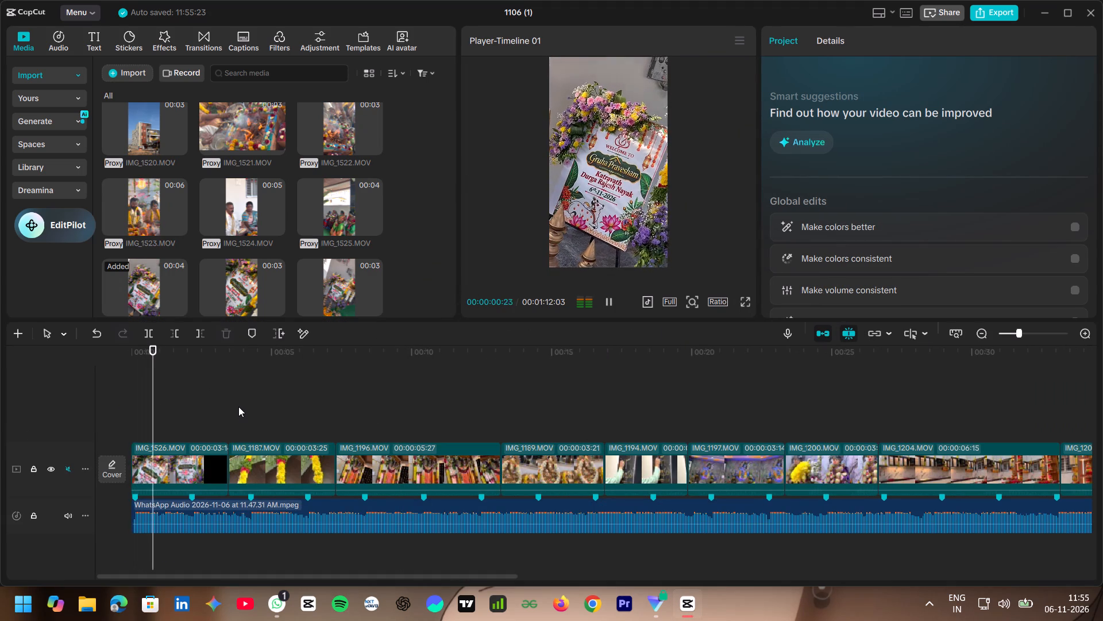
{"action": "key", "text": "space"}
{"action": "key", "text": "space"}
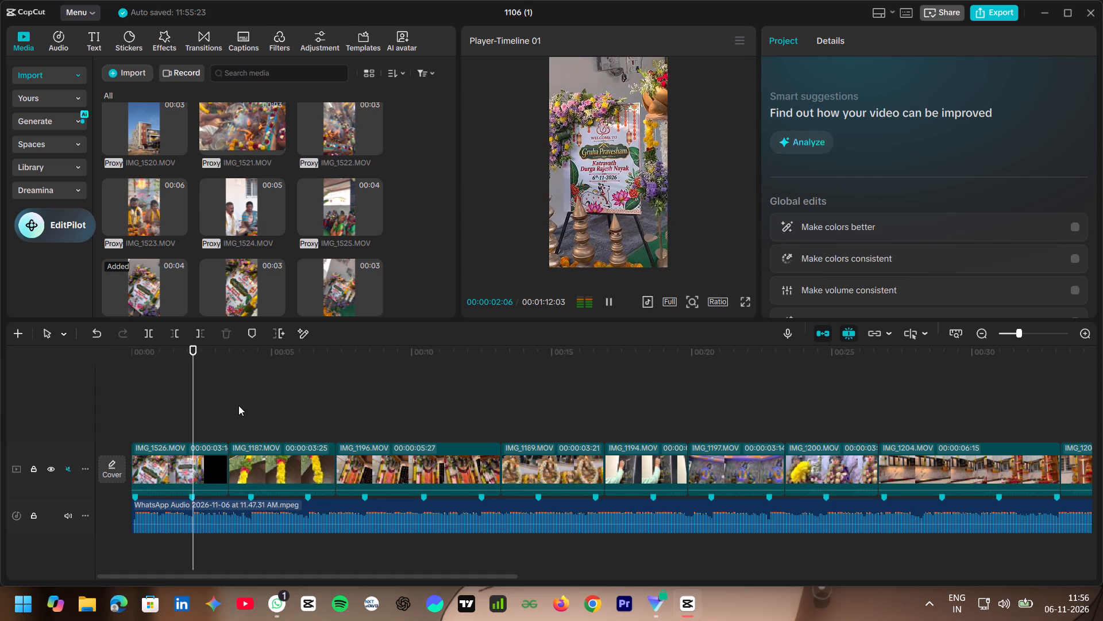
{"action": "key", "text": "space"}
Check the IMG_1187 garland clip around the 6-second mark, and replay the timeline from the start against the beat markers.
{"action": "scroll", "coordinate": [238, 404], "scroll_direction": "right", "scroll_amount": 1}
{"action": "scroll", "coordinate": [238, 404], "scroll_direction": "up", "scroll_amount": 4, "text": "ctrl"}
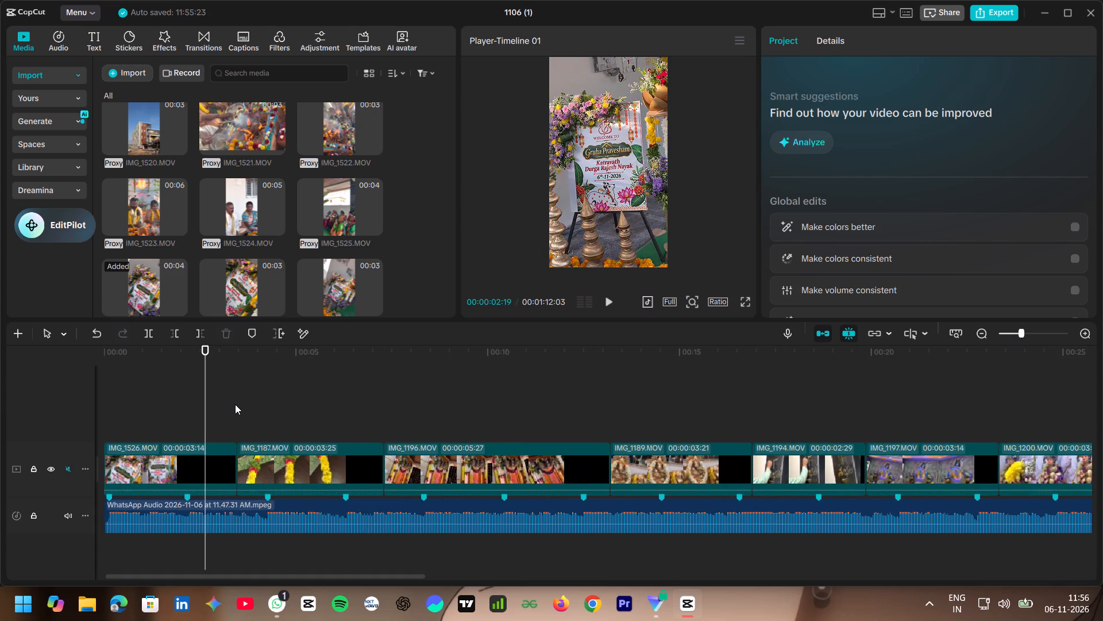
{"action": "scroll", "coordinate": [235, 404], "scroll_direction": "up", "scroll_amount": 4, "text": "ctrl"}
{"action": "scroll", "coordinate": [235, 404], "scroll_direction": "right", "scroll_amount": 1}
{"action": "scroll", "coordinate": [235, 404], "scroll_direction": "down", "scroll_amount": 5, "text": "ctrl"}
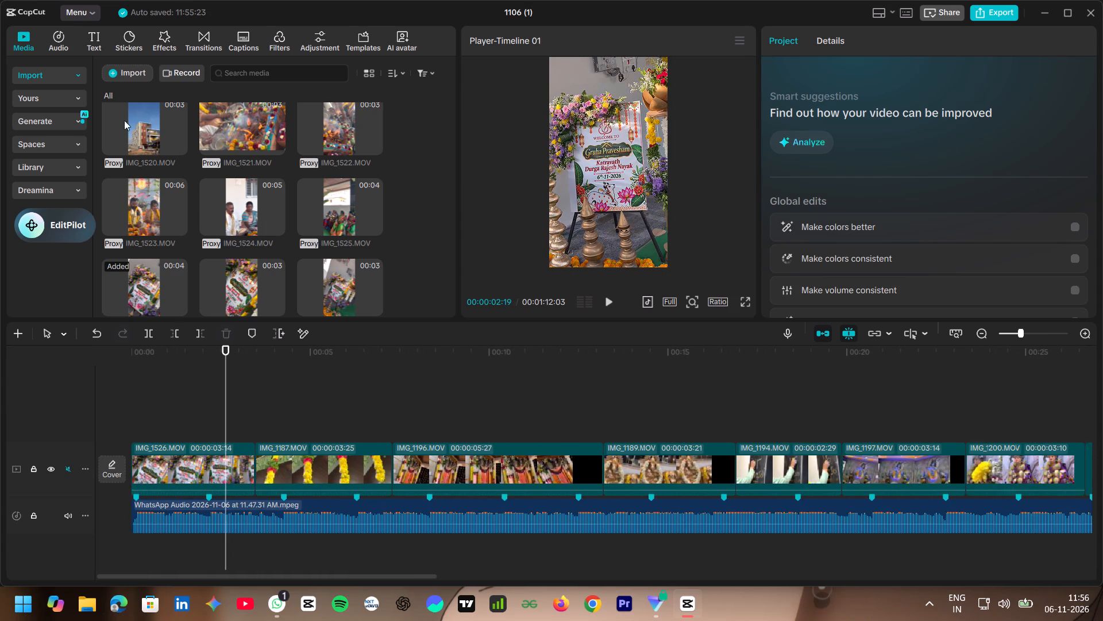
{"action": "left_click", "coordinate": [364, 457]}
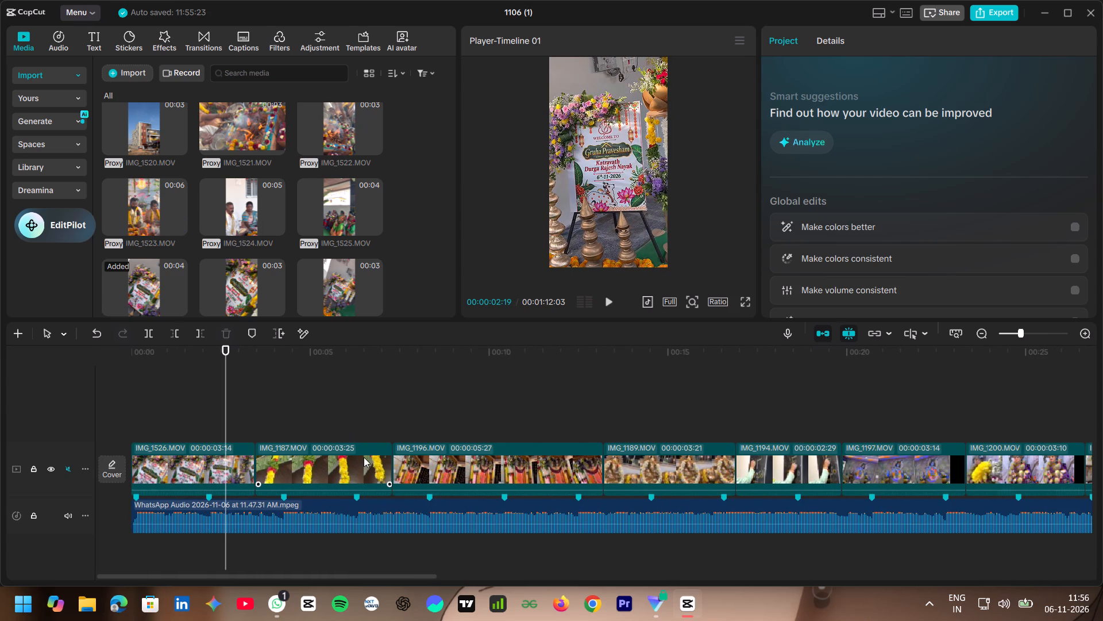
{"action": "double_click", "coordinate": [361, 398]}
{"action": "left_click_drag", "start_coordinate": [361, 398], "coordinate": [368, 403]}
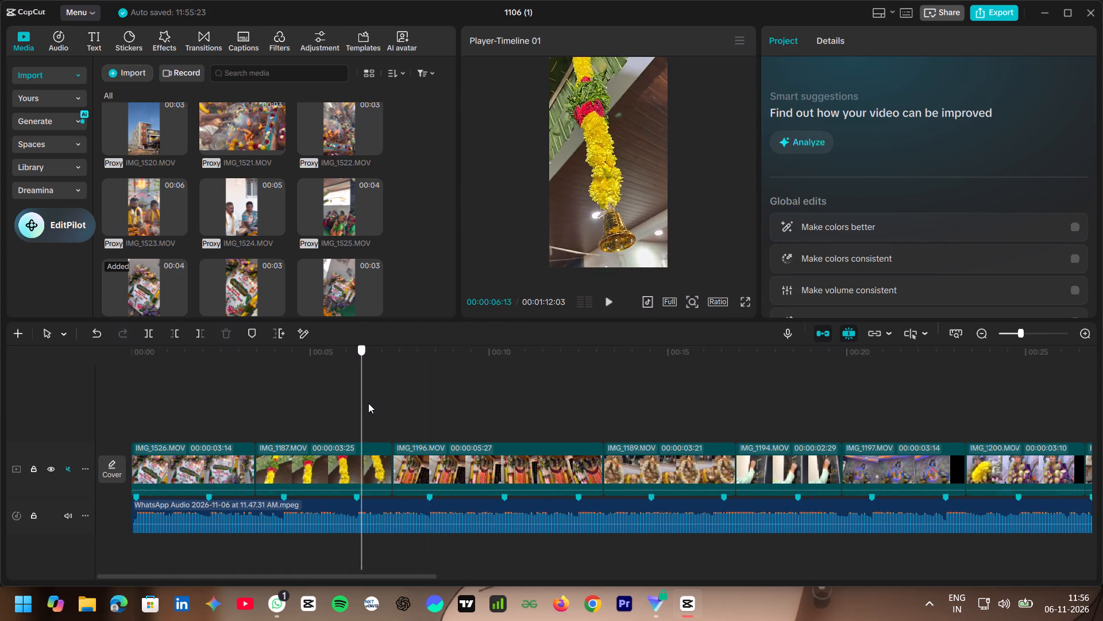
{"action": "left_click_drag", "start_coordinate": [368, 403], "coordinate": [70, 428]}
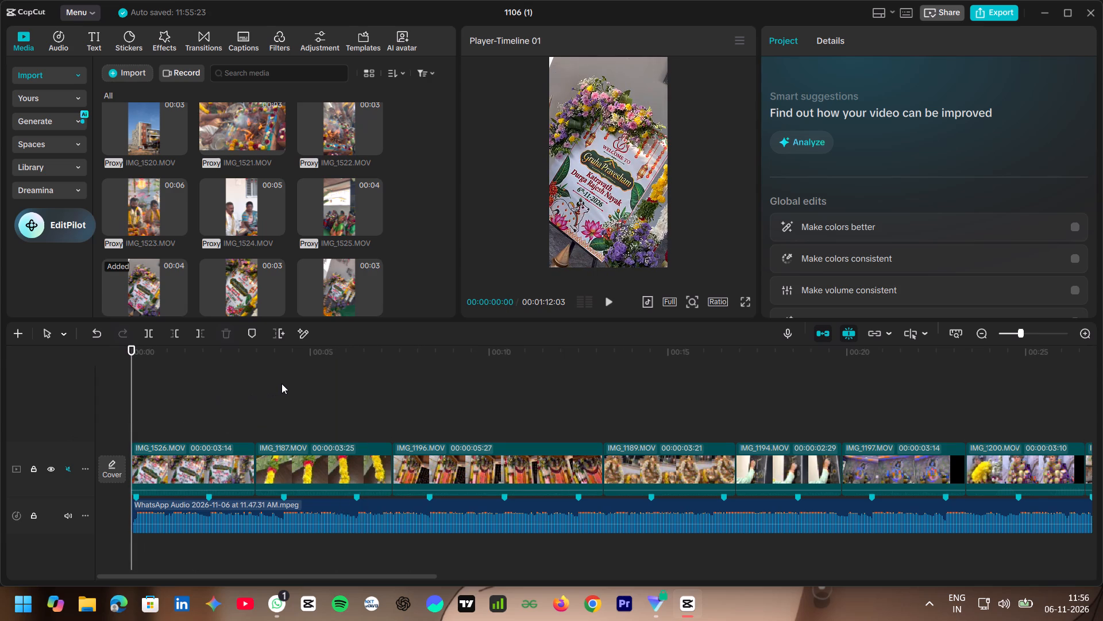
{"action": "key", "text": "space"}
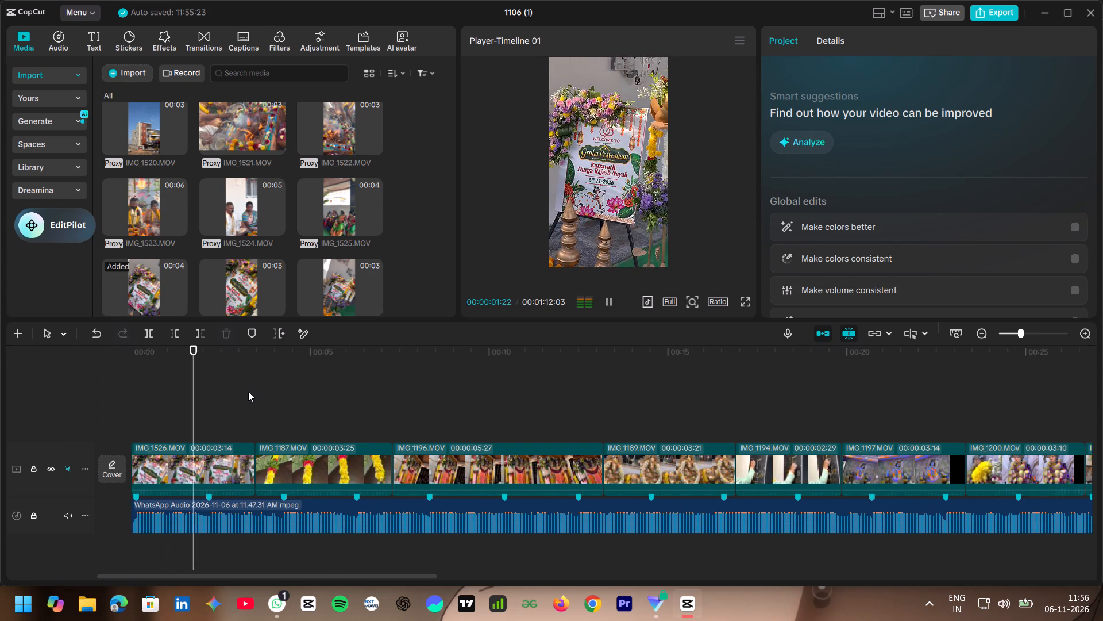
Stop playback, return the playhead to the start, and look over the clip sequence against the audio's beat markers.
{"action": "key", "text": "space"}
{"action": "scroll", "coordinate": [248, 392], "scroll_direction": "up", "scroll_amount": 5, "text": "ctrl"}
{"action": "left_click", "coordinate": [221, 400]}
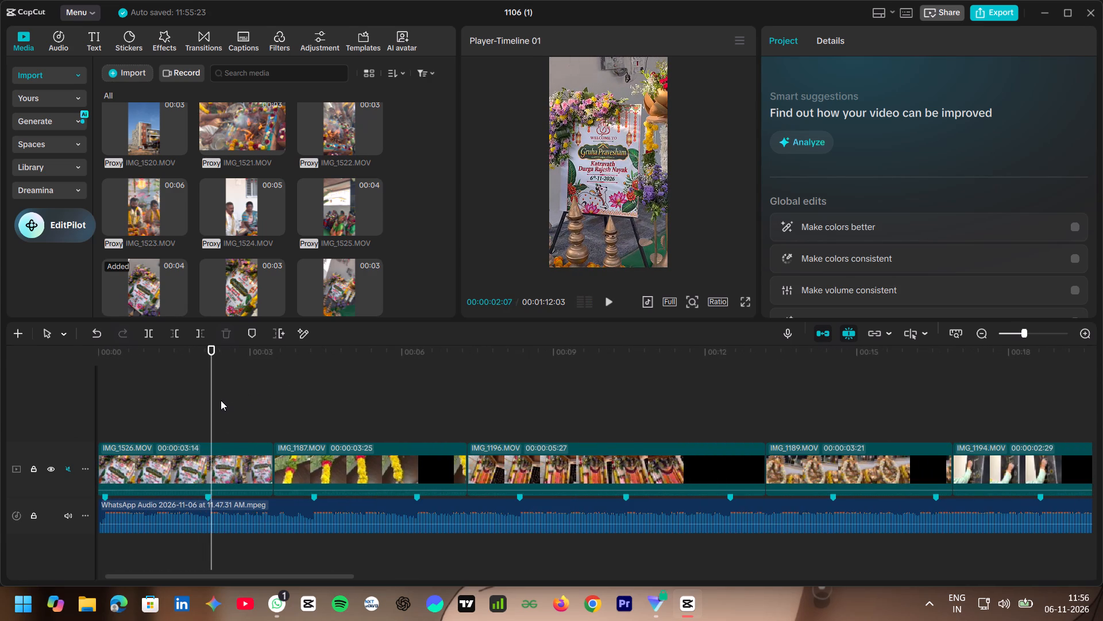
{"action": "left_click_drag", "start_coordinate": [221, 400], "coordinate": [0, 417]}
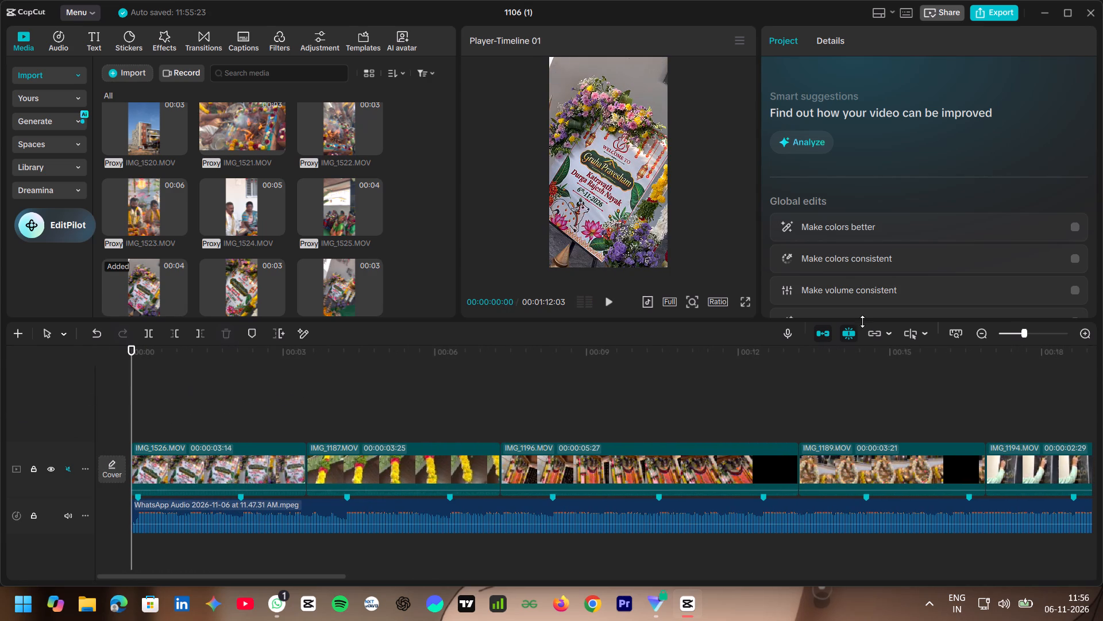
{"action": "left_click", "coordinate": [212, 405]}
{"action": "left_click_drag", "start_coordinate": [211, 405], "coordinate": [24, 389]}
{"action": "left_click_drag", "start_coordinate": [24, 389], "coordinate": [0, 389]}
{"action": "scroll", "coordinate": [609, 396], "scroll_direction": "left", "scroll_amount": 5}
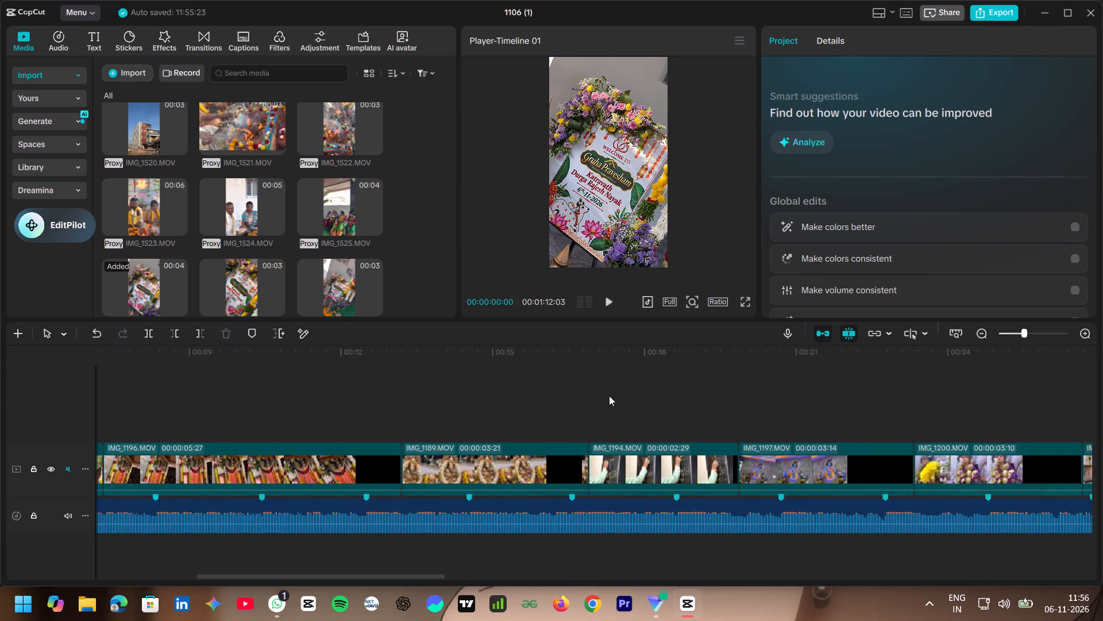
{"action": "scroll", "coordinate": [609, 396], "scroll_direction": "left", "scroll_amount": 6}
{"action": "scroll", "coordinate": [609, 395], "scroll_direction": "right", "scroll_amount": 6}
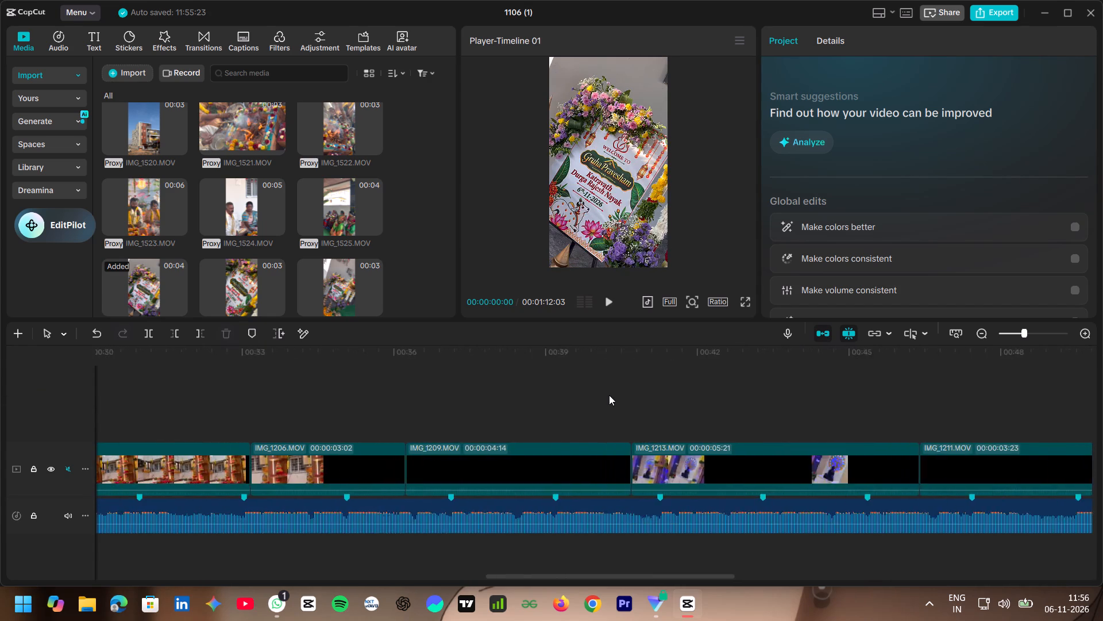
{"action": "scroll", "coordinate": [609, 395], "scroll_direction": "right", "scroll_amount": 9}
Replay and scrub the opening welcome-board clip, IMG_1526.MOV, from the timeline start to check it against the first beat markers.
{"action": "left_click", "coordinate": [186, 407]}
{"action": "left_click_drag", "start_coordinate": [184, 407], "coordinate": [163, 411]}
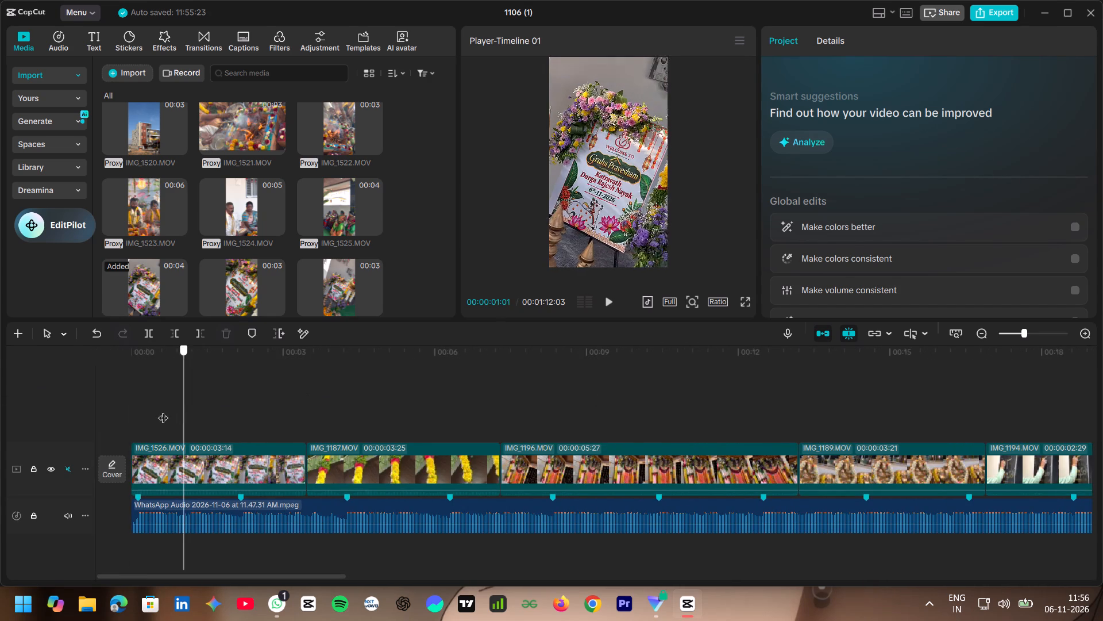
{"action": "left_click_drag", "start_coordinate": [163, 411], "coordinate": [38, 412]}
{"action": "key", "text": "space"}
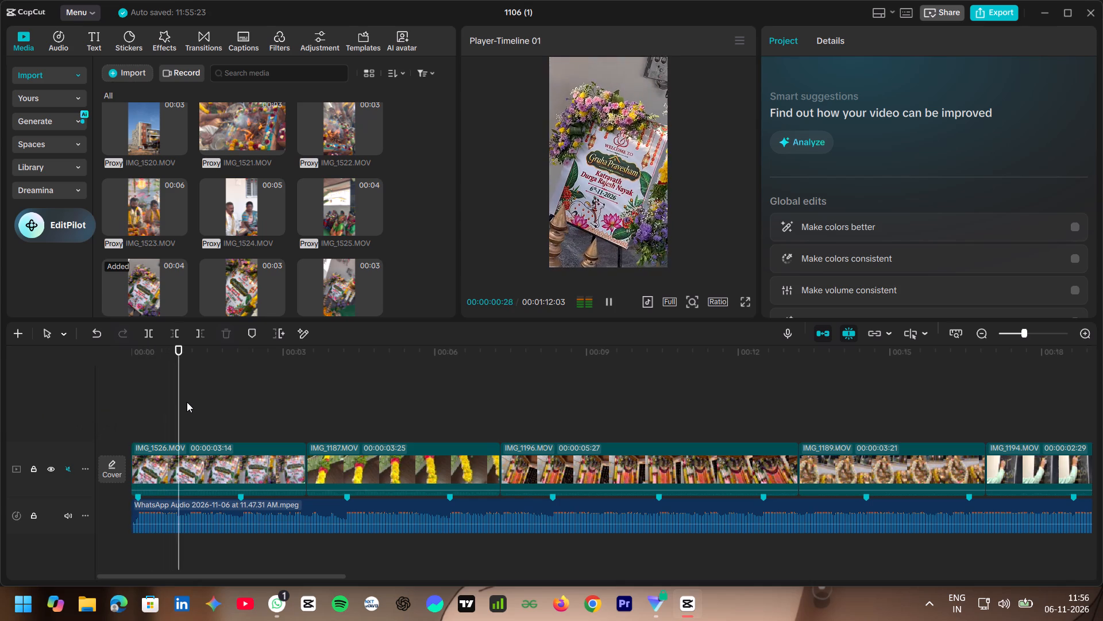
{"action": "key", "text": "space"}
{"action": "key", "text": "space"}
{"action": "key", "text": "space"}
{"action": "key", "text": "space"}
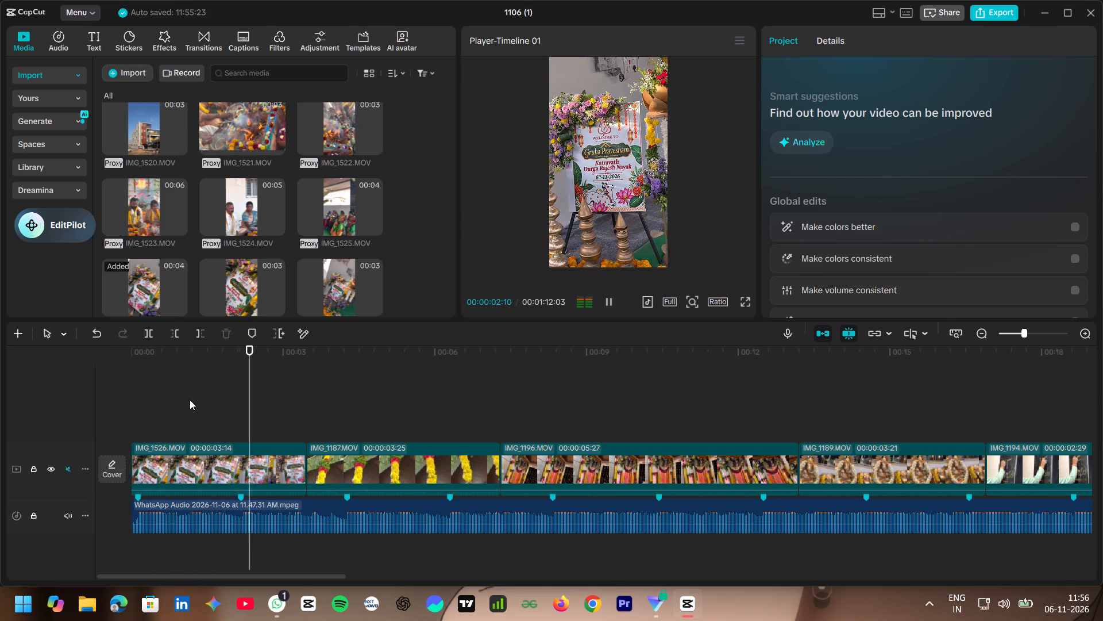
{"action": "key", "text": "space"}
{"action": "left_click", "coordinate": [190, 400]}
{"action": "left_click_drag", "start_coordinate": [190, 400], "coordinate": [114, 416]}
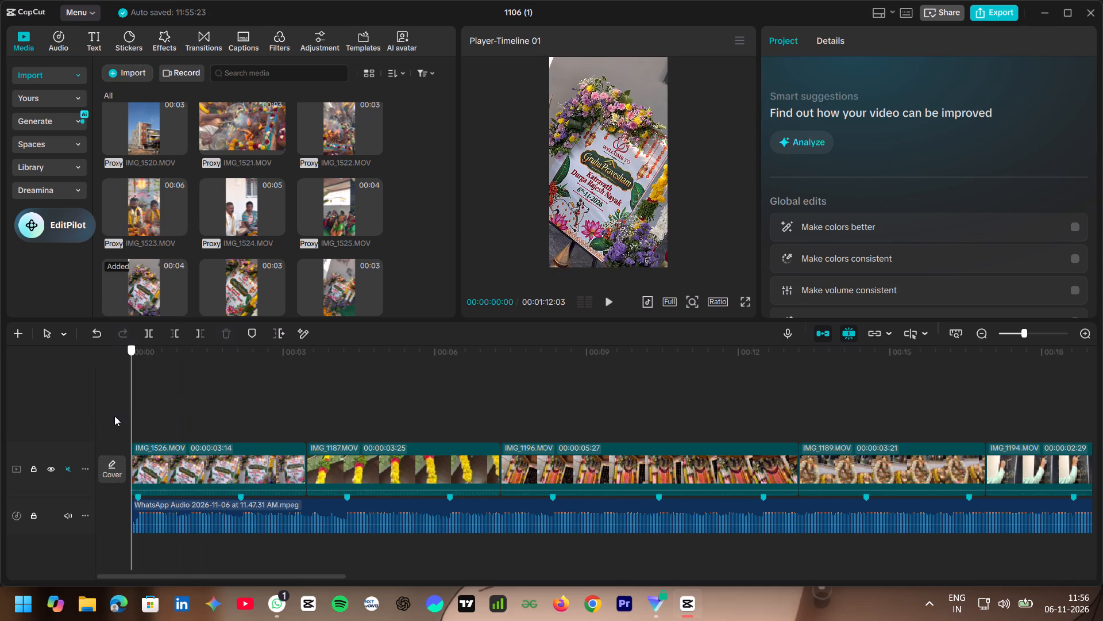
{"action": "left_click_drag", "start_coordinate": [114, 416], "coordinate": [200, 416]}
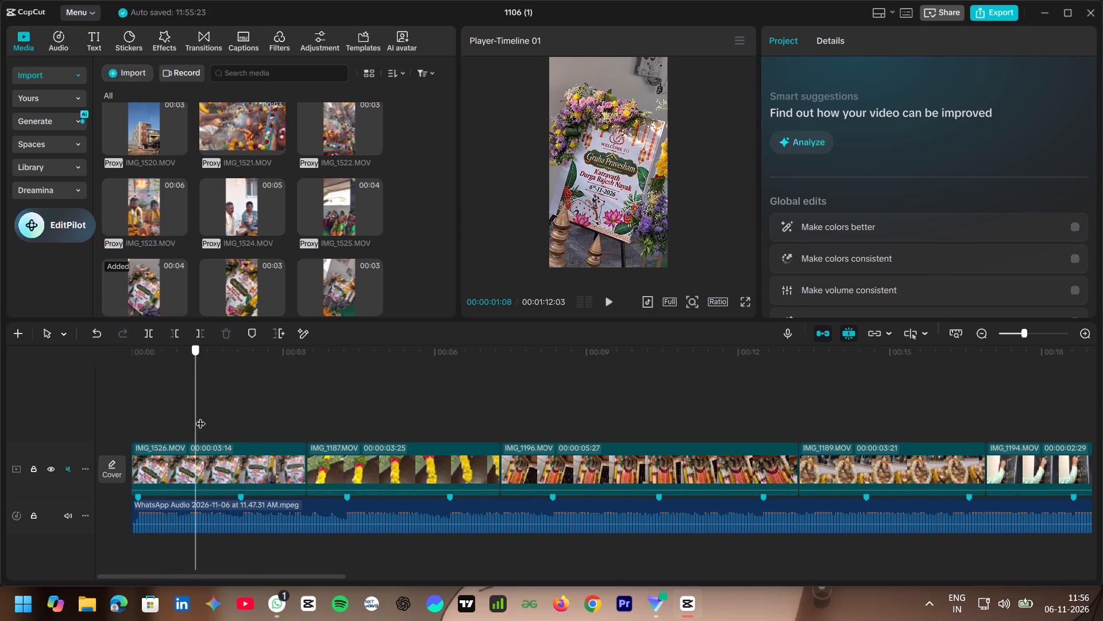
{"action": "left_click_drag", "start_coordinate": [200, 416], "coordinate": [206, 416]}
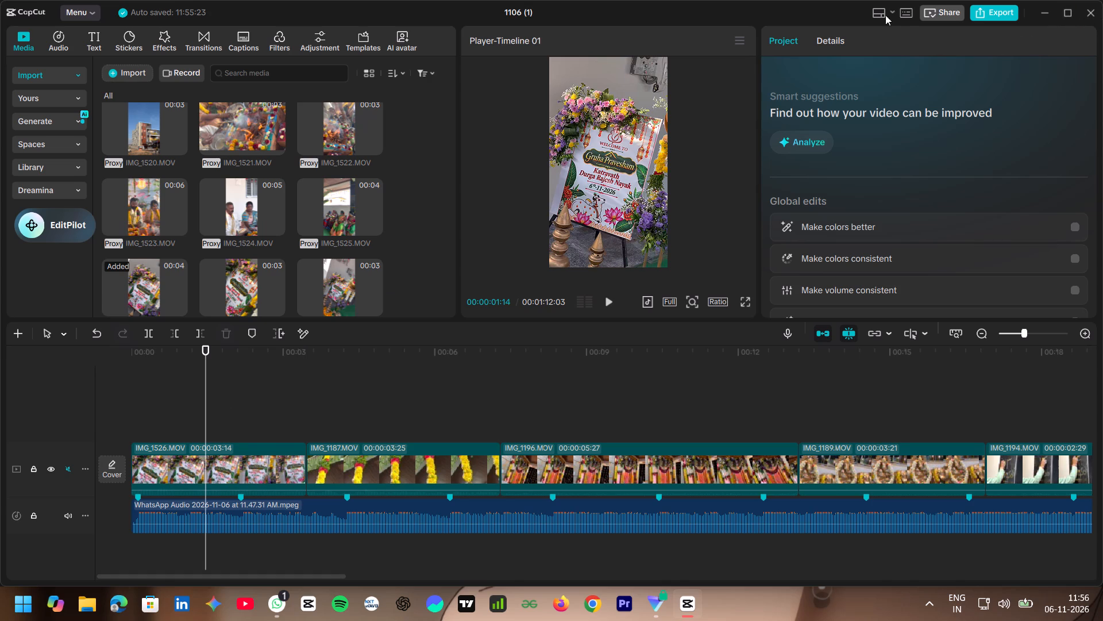
Switch the workspace layout to Vertical.
{"action": "left_click", "coordinate": [884, 15]}
{"action": "left_click", "coordinate": [878, 117]}
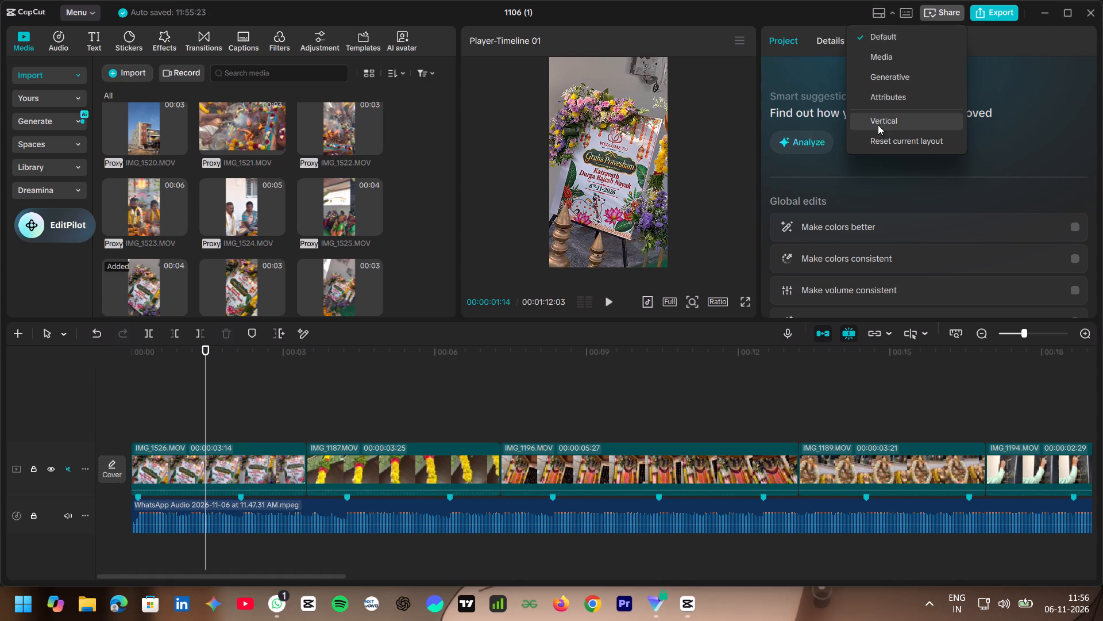
Play the opening welcome-board clip, IMG_1526.MOV, from the timeline start in the enlarged preview, and stop within that clip.
{"action": "left_click", "coordinate": [271, 410]}
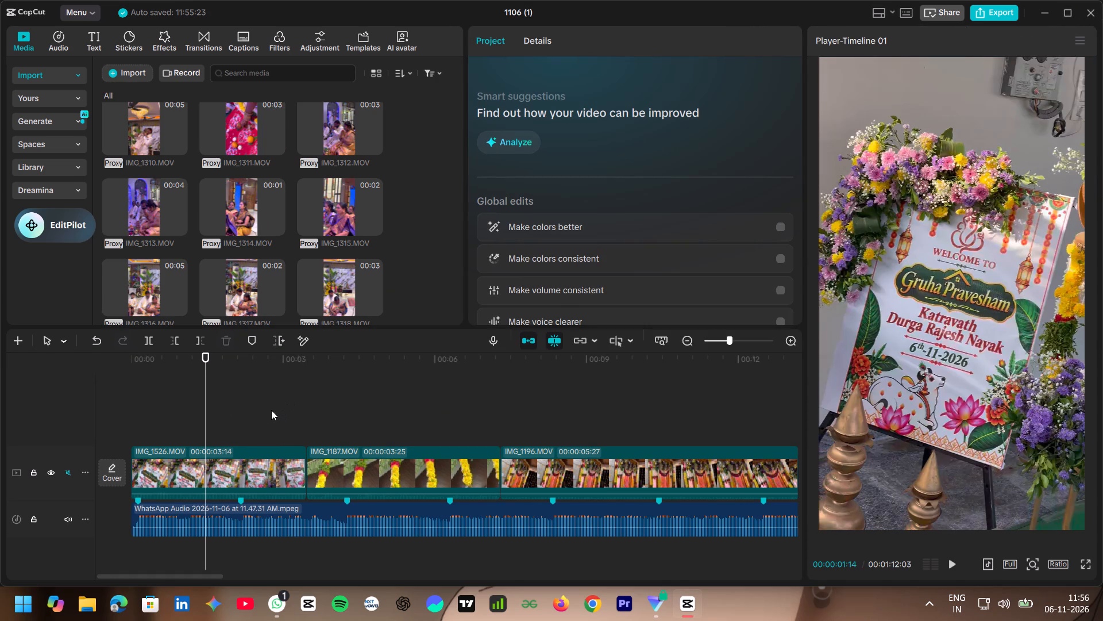
{"action": "left_click_drag", "start_coordinate": [271, 410], "coordinate": [7, 398]}
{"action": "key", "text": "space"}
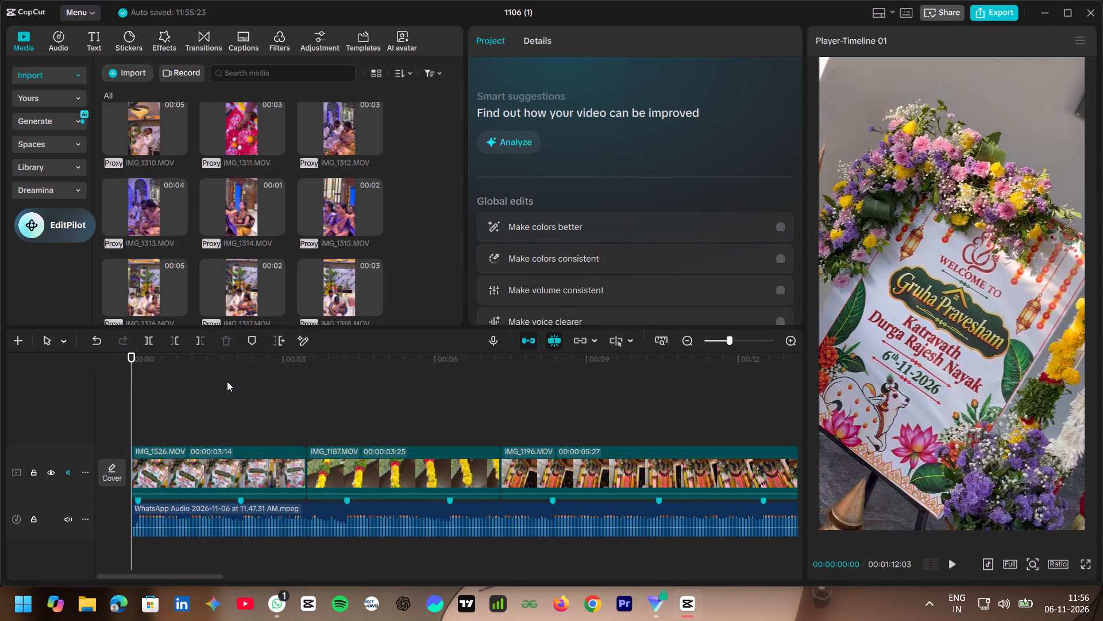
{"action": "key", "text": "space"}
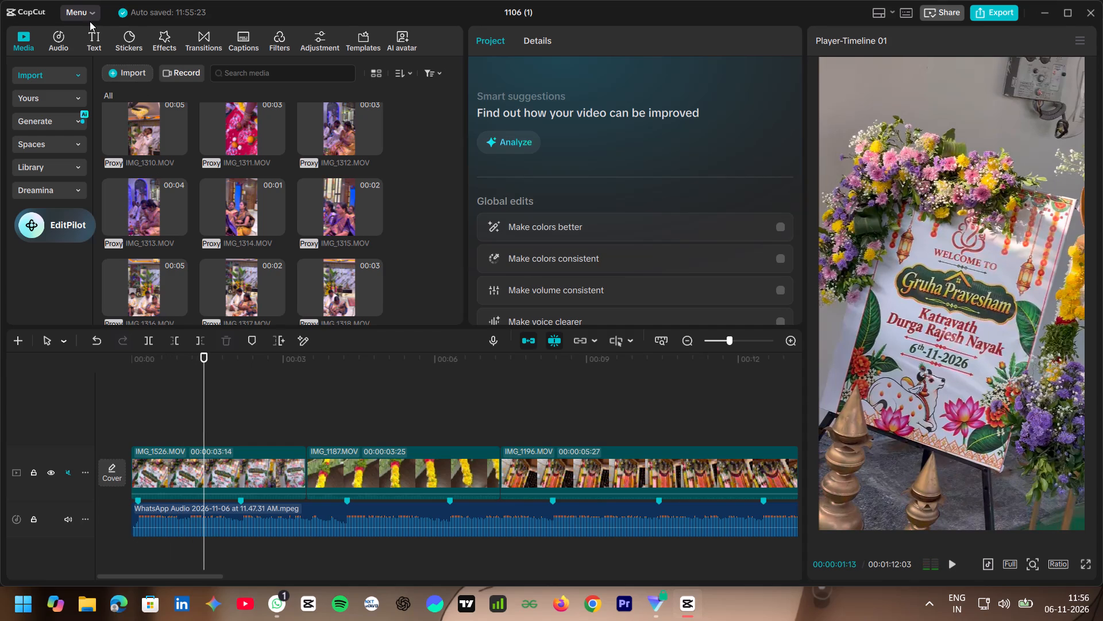
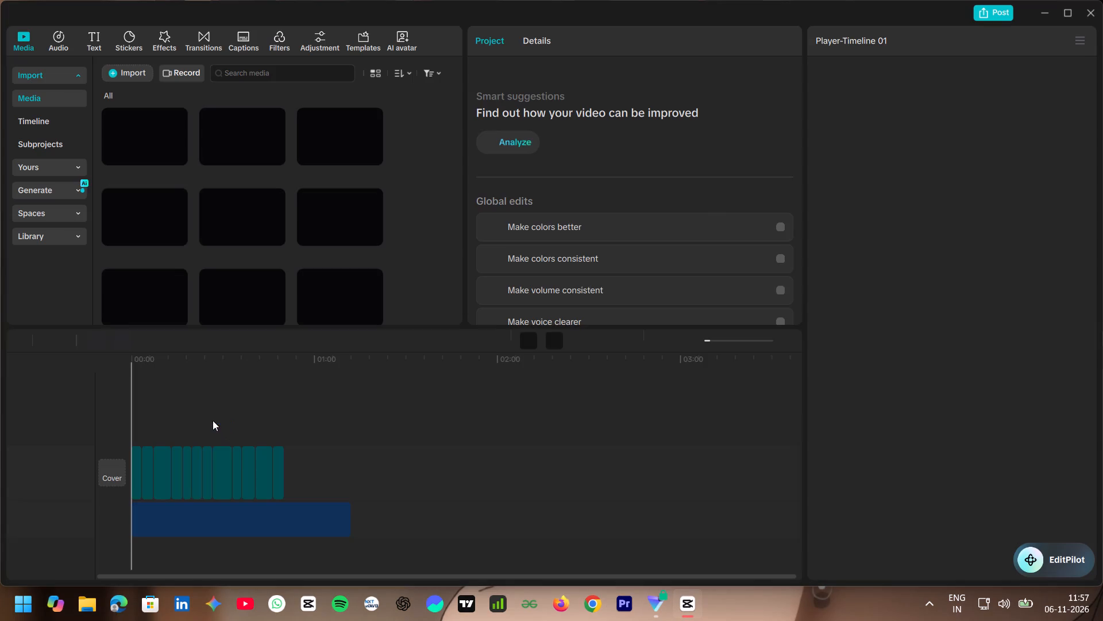
Play the opening welcome-board clip, IMG_1526.MOV, from the timeline start up to its cut with IMG_1187.MOV, checking it against the beat markers.
{"action": "scroll", "coordinate": [190, 413], "scroll_direction": "up", "scroll_amount": 15, "text": "ctrl"}
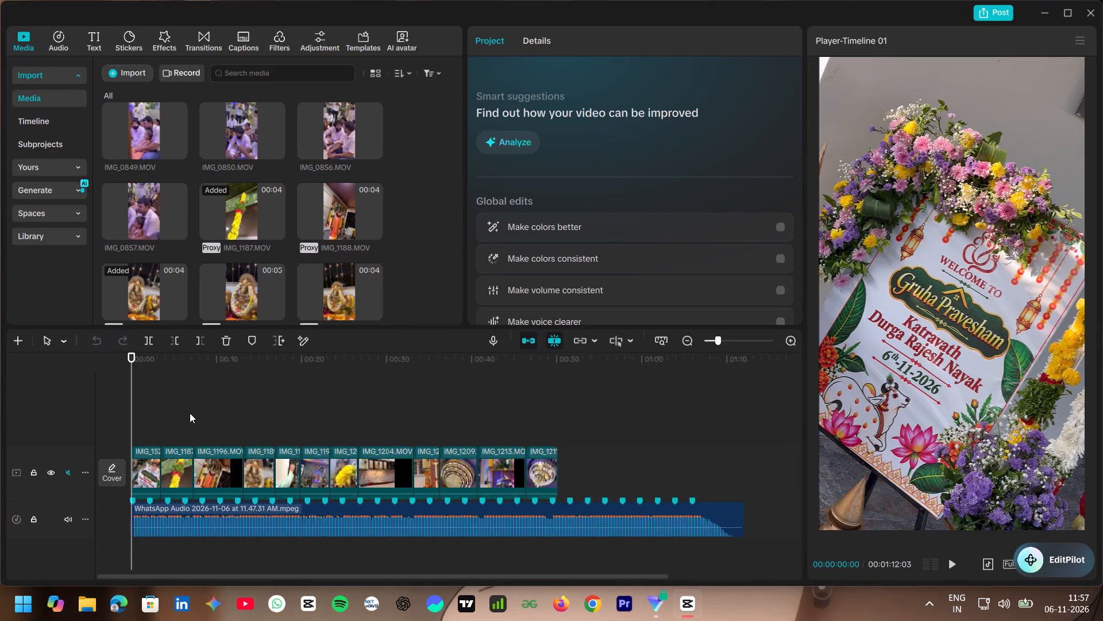
{"action": "scroll", "coordinate": [190, 413], "scroll_direction": "up", "scroll_amount": 17, "text": "ctrl"}
{"action": "left_click", "coordinate": [168, 410]}
{"action": "left_click_drag", "start_coordinate": [168, 410], "coordinate": [123, 416]}
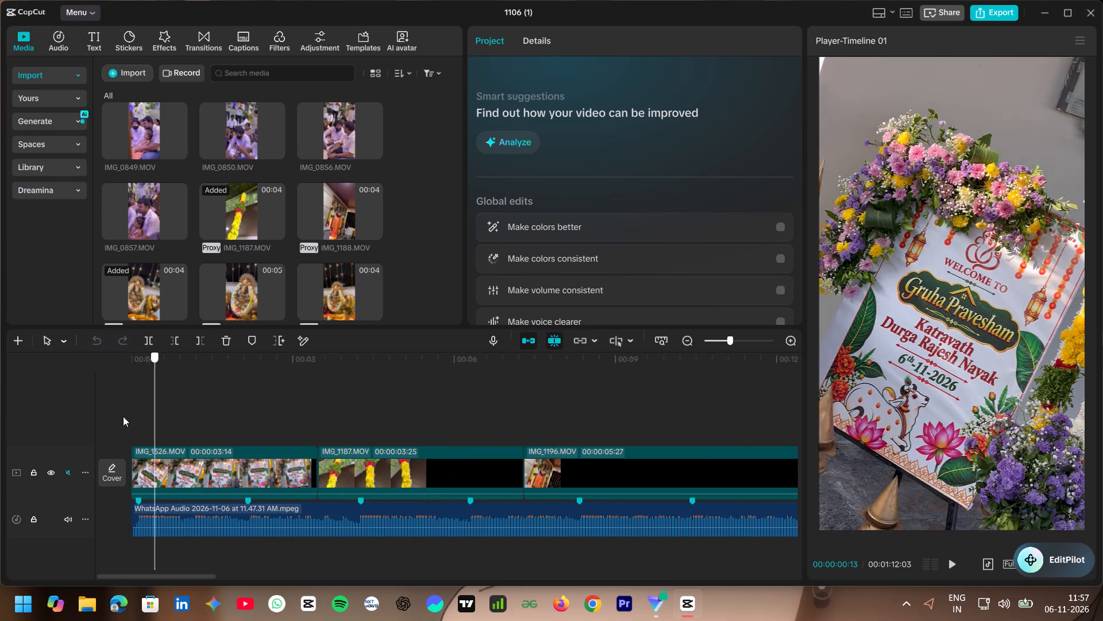
{"action": "left_click_drag", "start_coordinate": [123, 416], "coordinate": [67, 416]}
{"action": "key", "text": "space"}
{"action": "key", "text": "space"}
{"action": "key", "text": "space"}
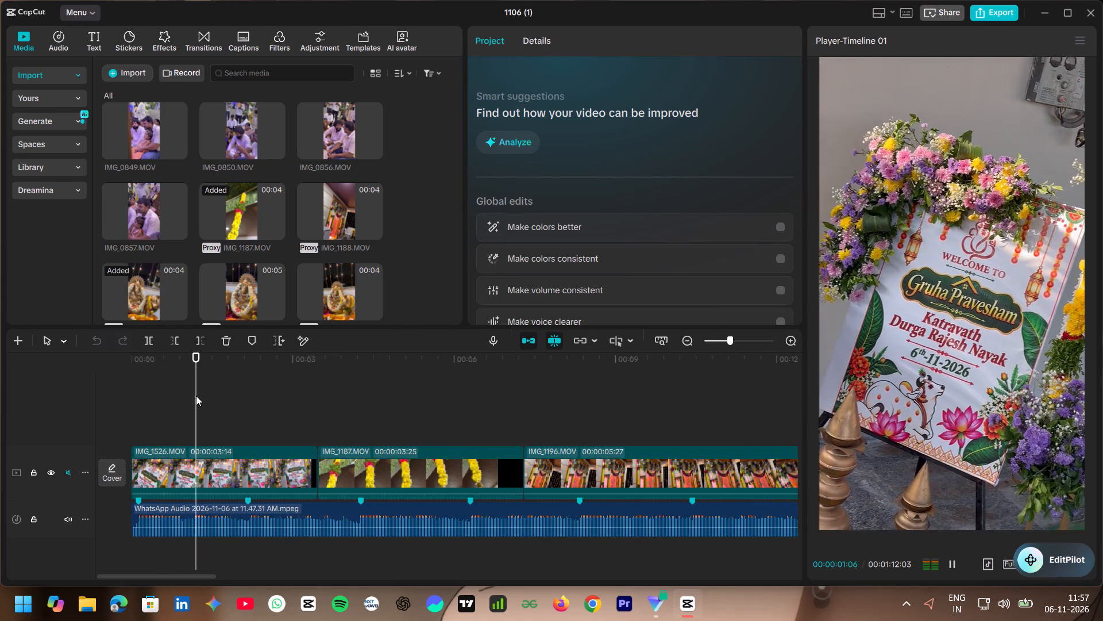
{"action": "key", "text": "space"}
{"action": "left_click", "coordinate": [219, 396]}
{"action": "left_click_drag", "start_coordinate": [219, 396], "coordinate": [51, 411]}
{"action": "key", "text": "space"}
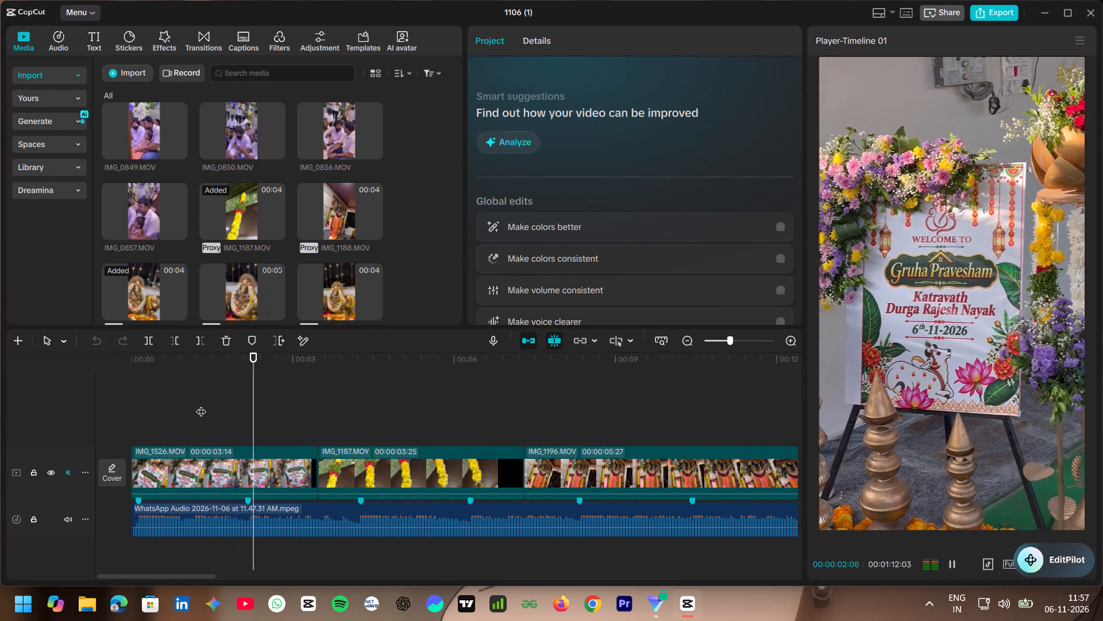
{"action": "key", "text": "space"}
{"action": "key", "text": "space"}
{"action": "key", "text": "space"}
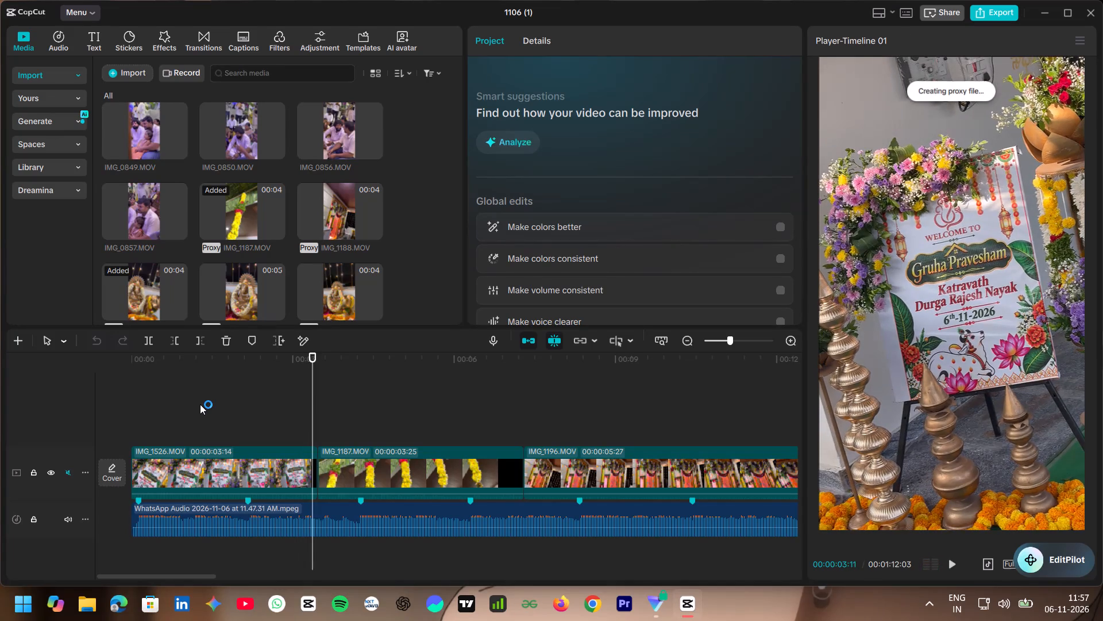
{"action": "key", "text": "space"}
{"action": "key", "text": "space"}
Replay and scrub the first two seconds of IMG_1526.MOV to judge where the welcome-board shot should begin.
{"action": "left_click", "coordinate": [200, 404]}
{"action": "left_click_drag", "start_coordinate": [200, 404], "coordinate": [18, 425]}
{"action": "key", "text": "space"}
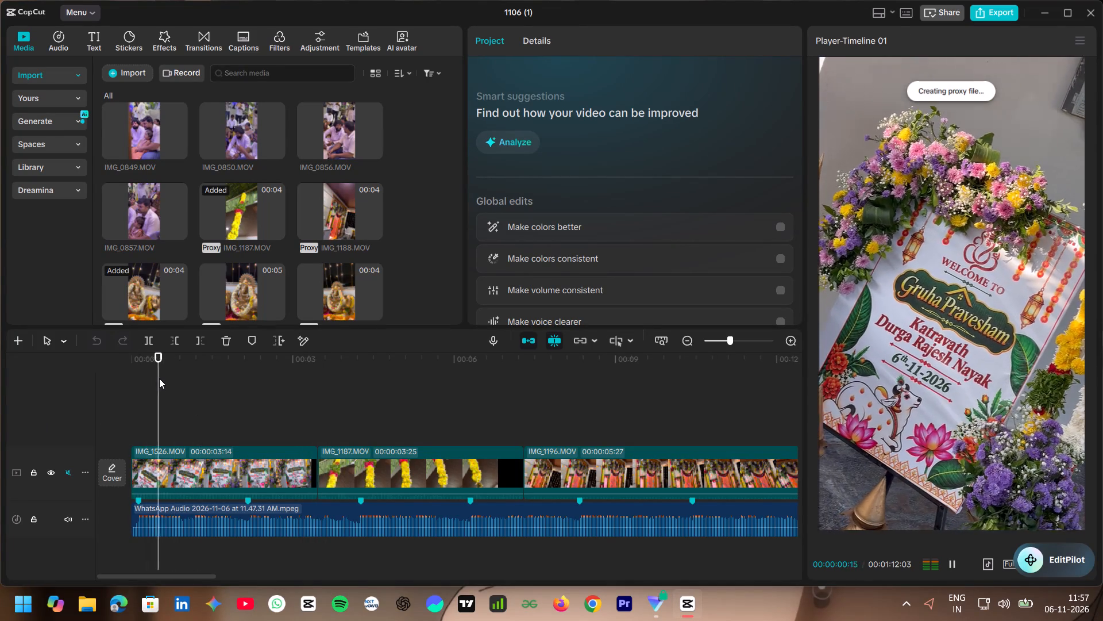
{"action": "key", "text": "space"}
{"action": "left_click", "coordinate": [159, 378]}
{"action": "left_click_drag", "start_coordinate": [159, 378], "coordinate": [108, 386]}
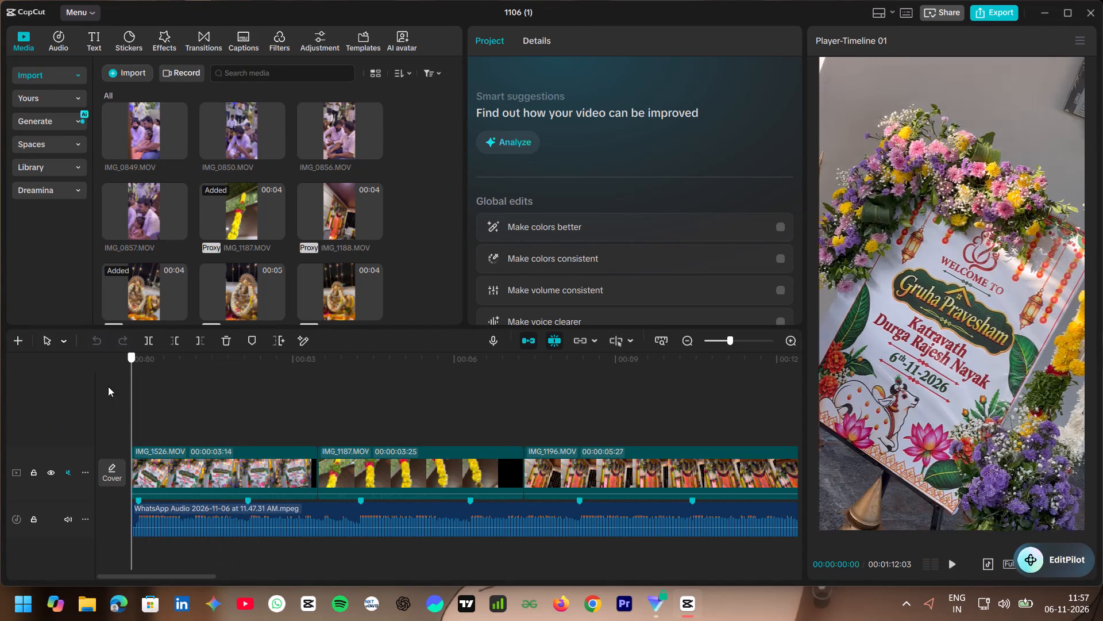
{"action": "left_click_drag", "start_coordinate": [108, 386], "coordinate": [0, 396]}
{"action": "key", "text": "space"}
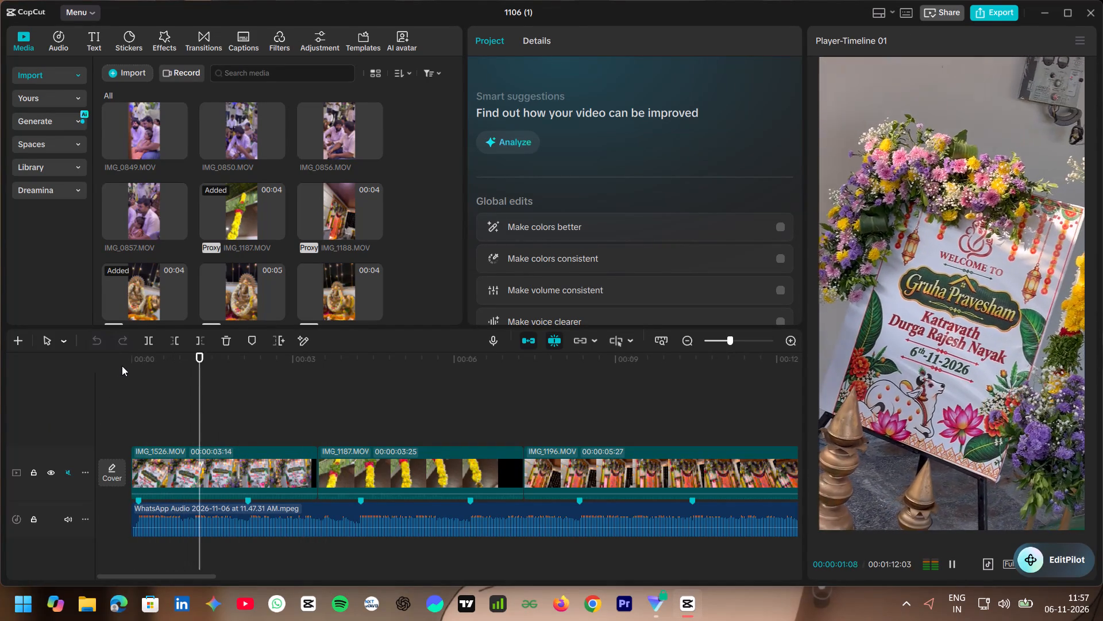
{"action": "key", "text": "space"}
{"action": "left_click", "coordinate": [144, 359]}
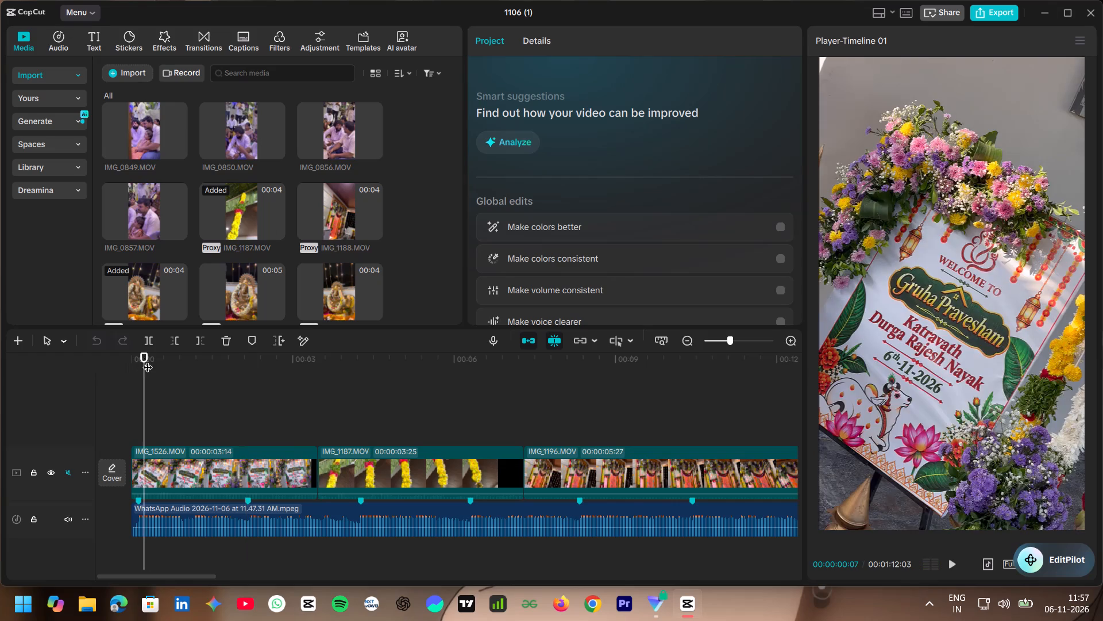
{"action": "left_click_drag", "start_coordinate": [148, 360], "coordinate": [259, 388]}
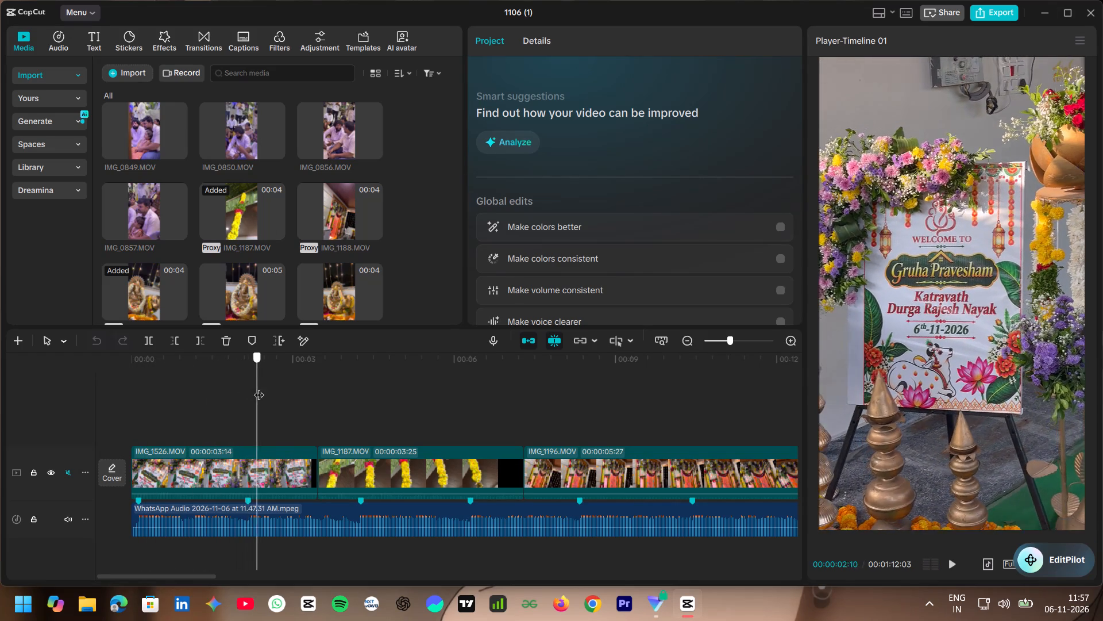
{"action": "left_click_drag", "start_coordinate": [259, 388], "coordinate": [186, 403]}
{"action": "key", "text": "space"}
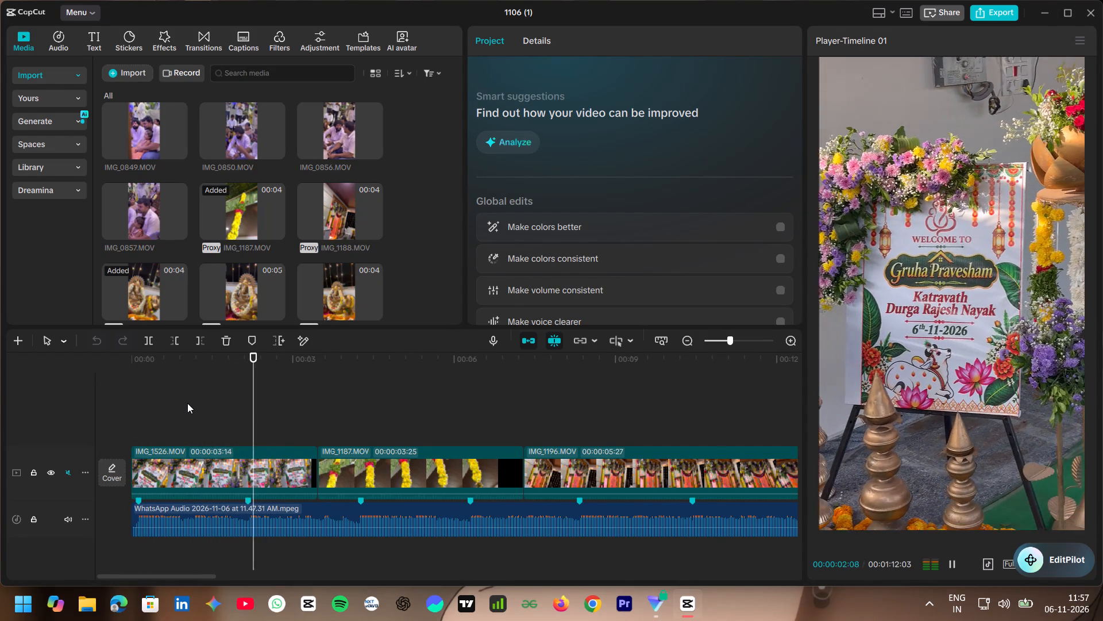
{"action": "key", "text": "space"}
Trim about 23 frames off the start of IMG_1526.MOV, shortening it to 00:00:02:21 and closing the gap.
{"action": "left_click", "coordinate": [204, 403]}
{"action": "left_click_drag", "start_coordinate": [204, 403], "coordinate": [161, 407]}
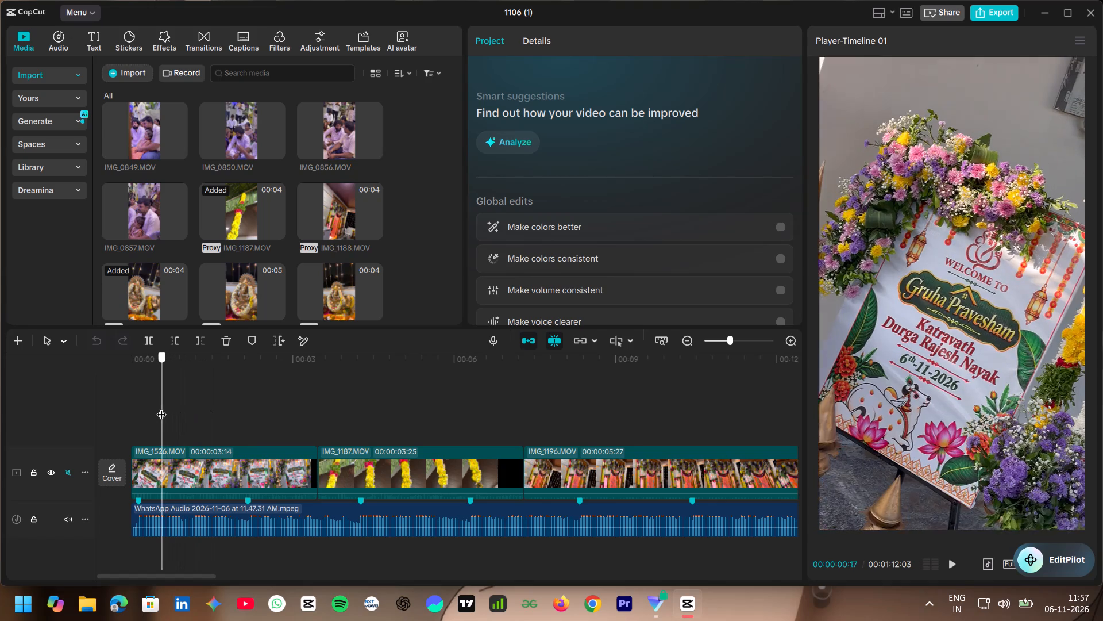
{"action": "left_click_drag", "start_coordinate": [161, 407], "coordinate": [150, 416]}
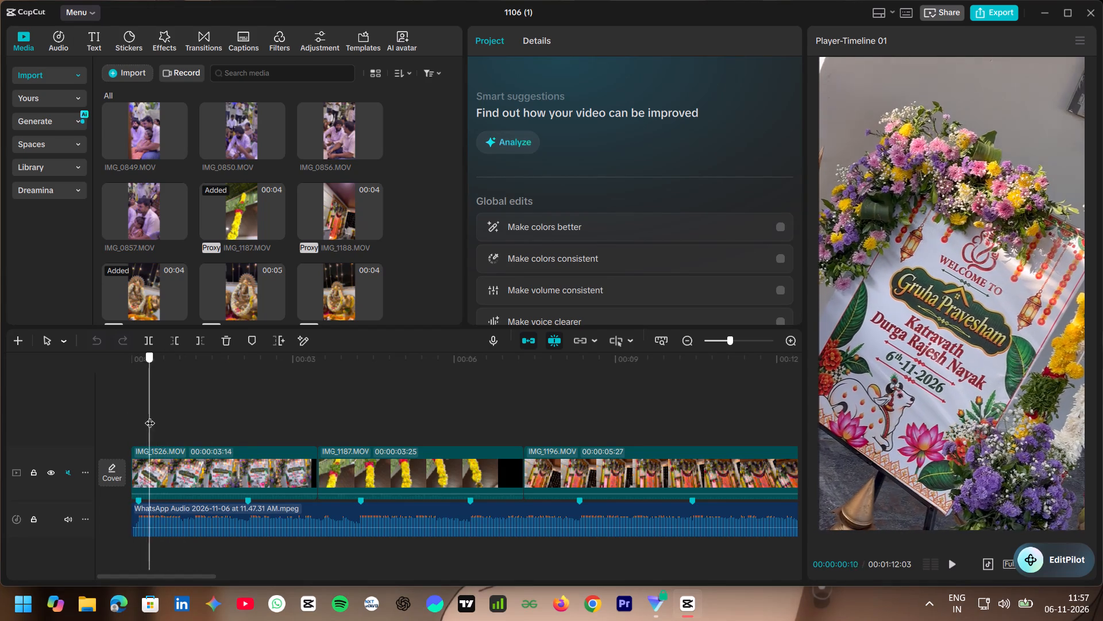
{"action": "left_click_drag", "start_coordinate": [150, 416], "coordinate": [173, 419]}
{"action": "left_click", "coordinate": [196, 470]}
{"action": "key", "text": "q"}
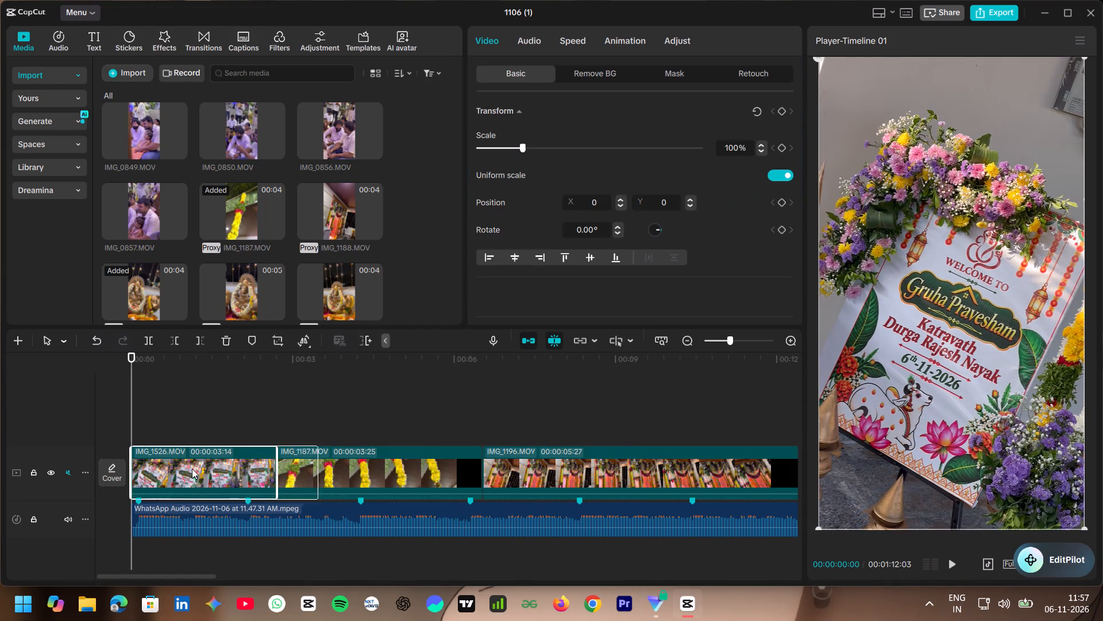
Scrub through the trimmed IMG_1526.MOV from the timeline start to check it against the first beat markers.
{"action": "left_click_drag", "start_coordinate": [130, 392], "coordinate": [144, 393]}
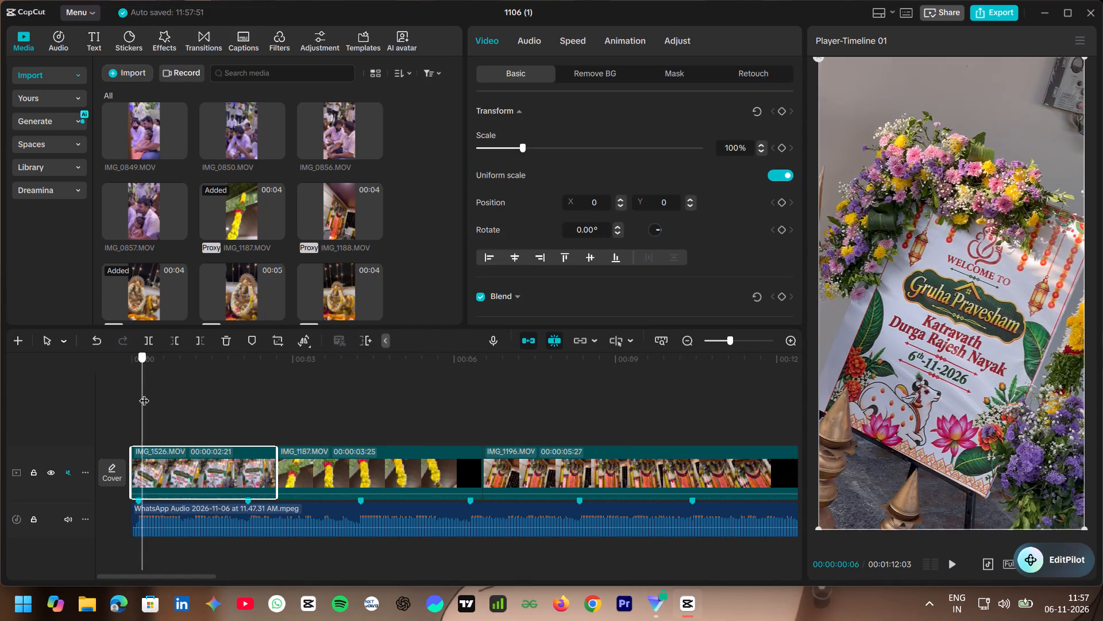
{"action": "left_click_drag", "start_coordinate": [144, 393], "coordinate": [219, 417]}
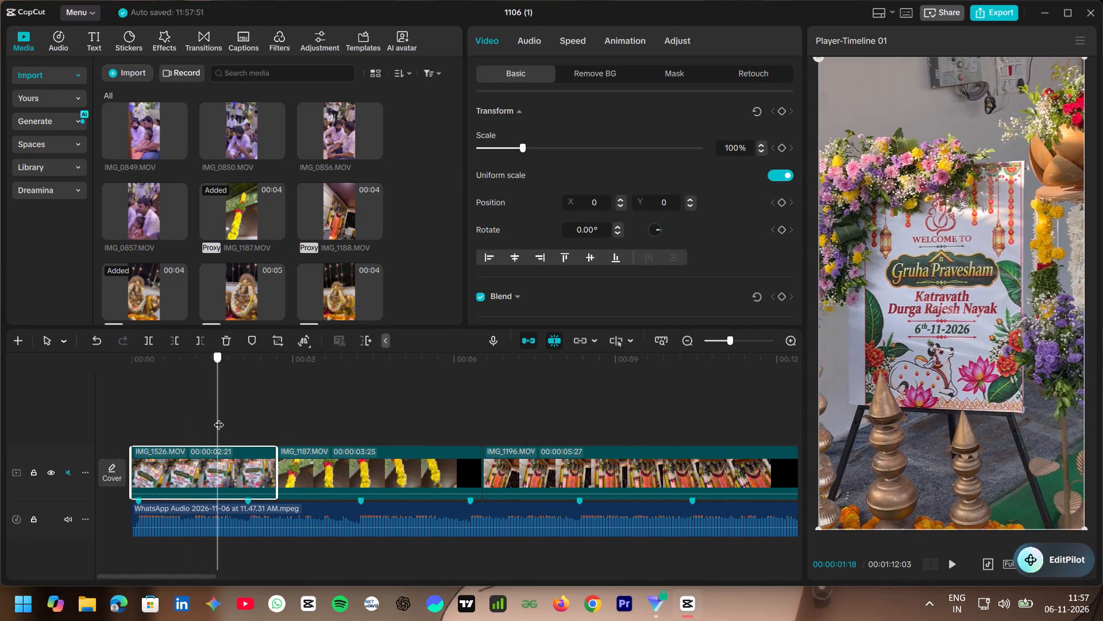
Find the end point in the opening welcome-board clip IMG_1526.MOV and cut off everything after about 00:00:01:07.
{"action": "left_click_drag", "start_coordinate": [219, 417], "coordinate": [263, 435]}
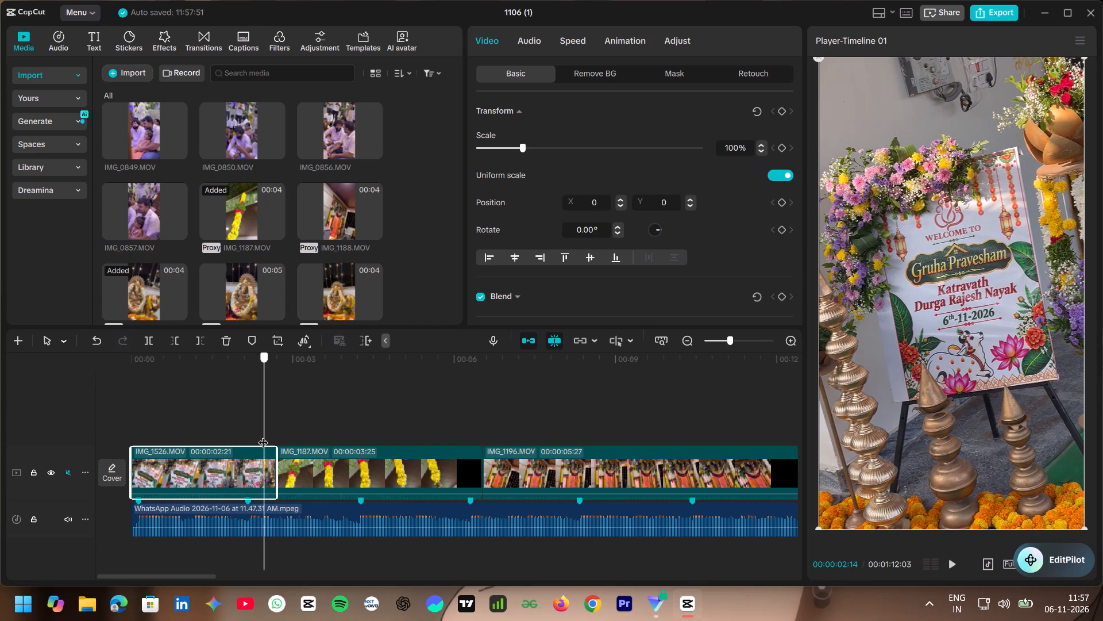
{"action": "left_click_drag", "start_coordinate": [263, 435], "coordinate": [152, 421]}
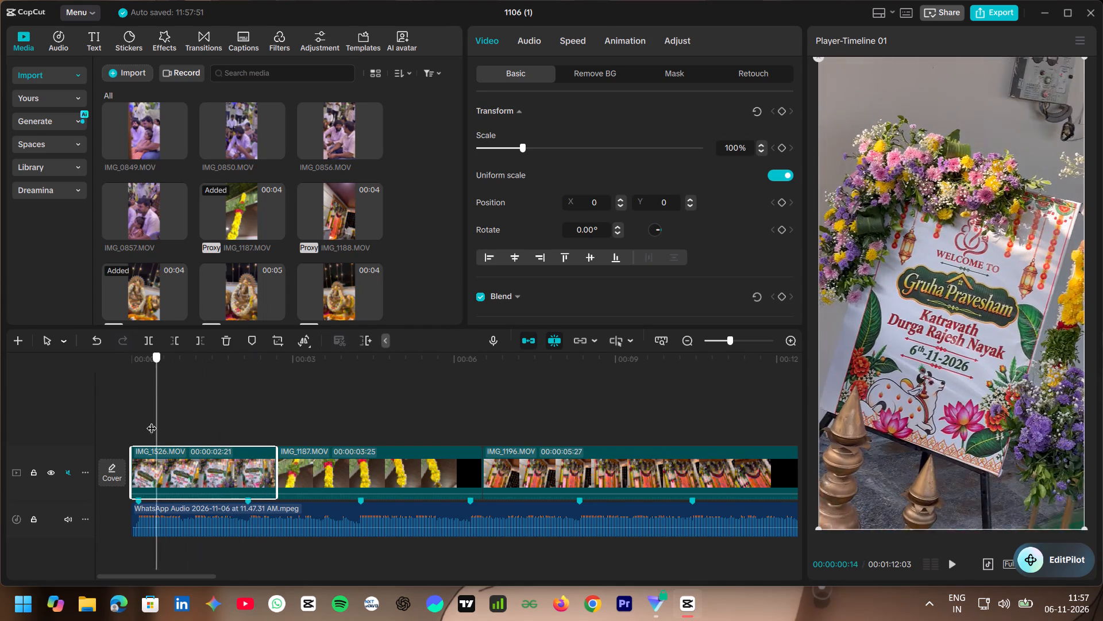
{"action": "left_click_drag", "start_coordinate": [152, 421], "coordinate": [217, 432]}
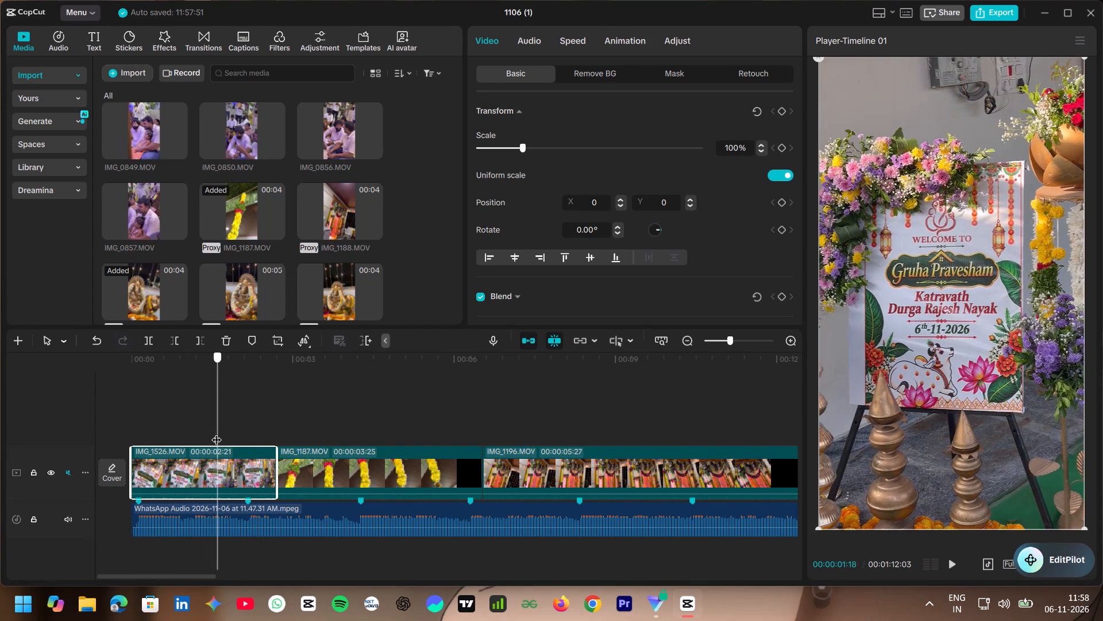
{"action": "left_click_drag", "start_coordinate": [217, 432], "coordinate": [214, 439]}
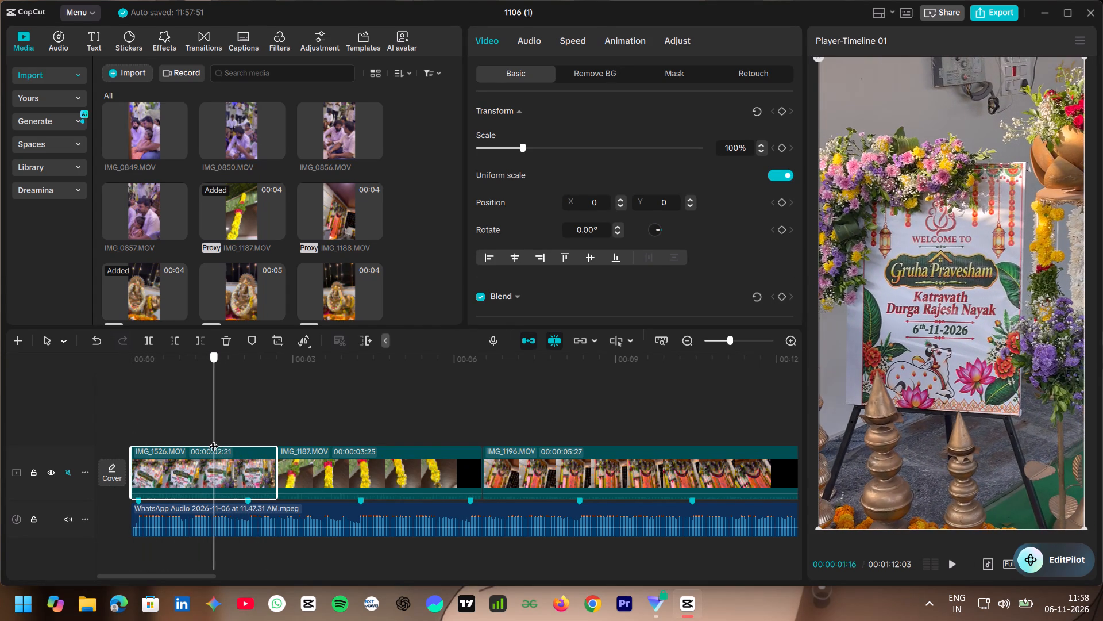
{"action": "left_click_drag", "start_coordinate": [214, 439], "coordinate": [198, 440]}
{"action": "key", "text": "w"}
Give the opening clip a Custom speed curve, delete its three middle points, and lower its end point to 0.1x.
{"action": "left_click_drag", "start_coordinate": [196, 423], "coordinate": [183, 426]}
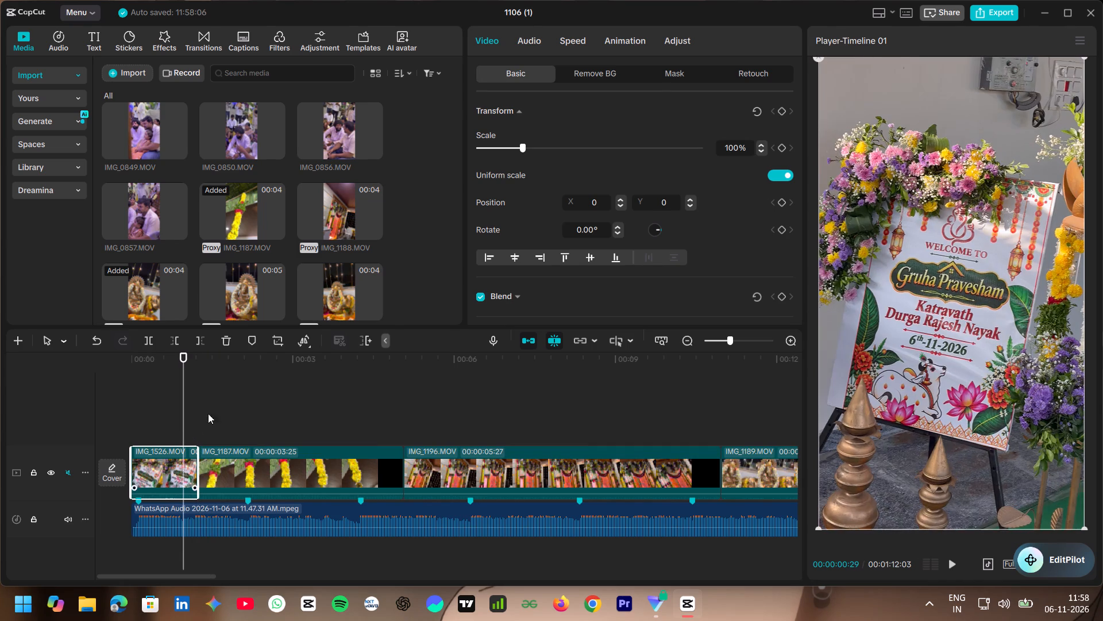
{"action": "left_click", "coordinate": [568, 39]}
{"action": "left_click", "coordinate": [612, 78]}
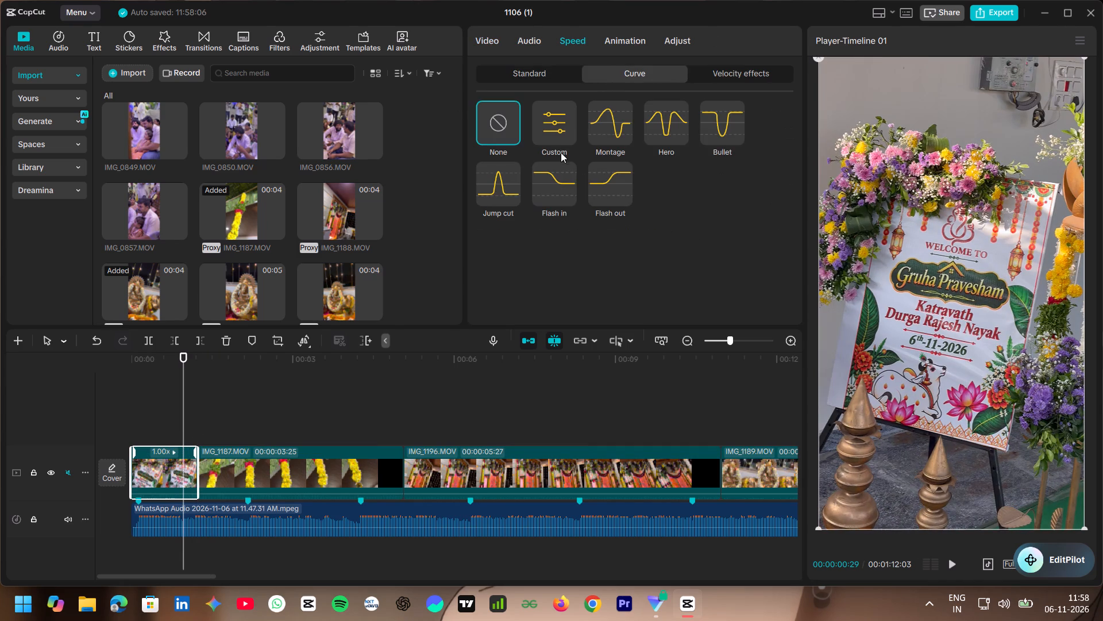
{"action": "left_click", "coordinate": [558, 119]}
{"action": "scroll", "coordinate": [611, 273], "scroll_direction": "down", "scroll_amount": 3}
{"action": "left_click", "coordinate": [639, 180]}
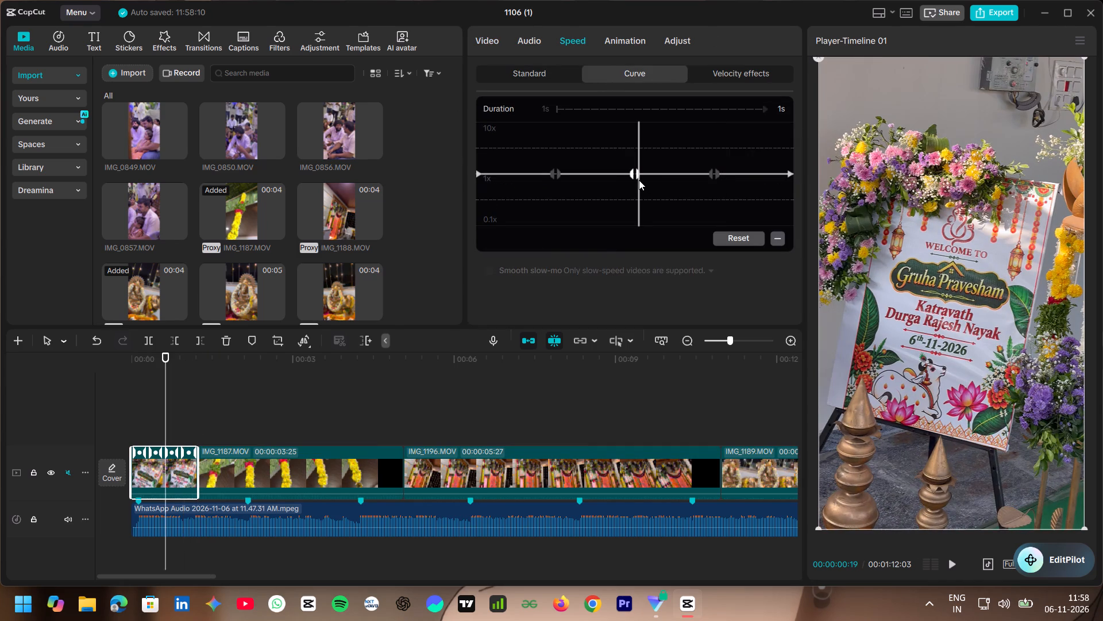
{"action": "left_click", "coordinate": [776, 243]}
{"action": "left_click", "coordinate": [715, 179]}
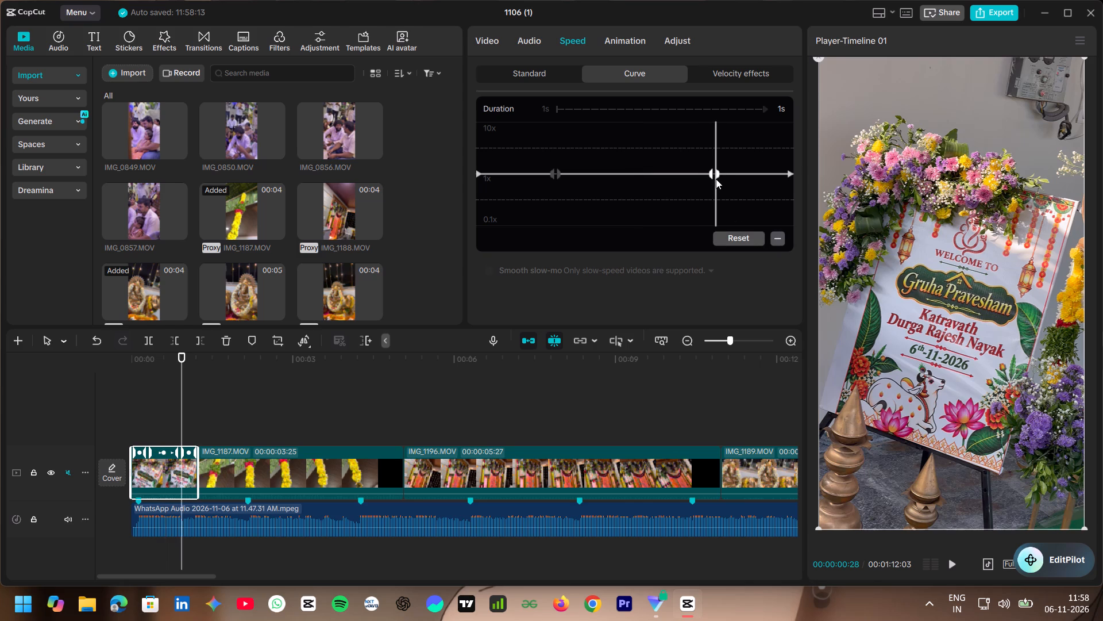
{"action": "left_click", "coordinate": [777, 235]}
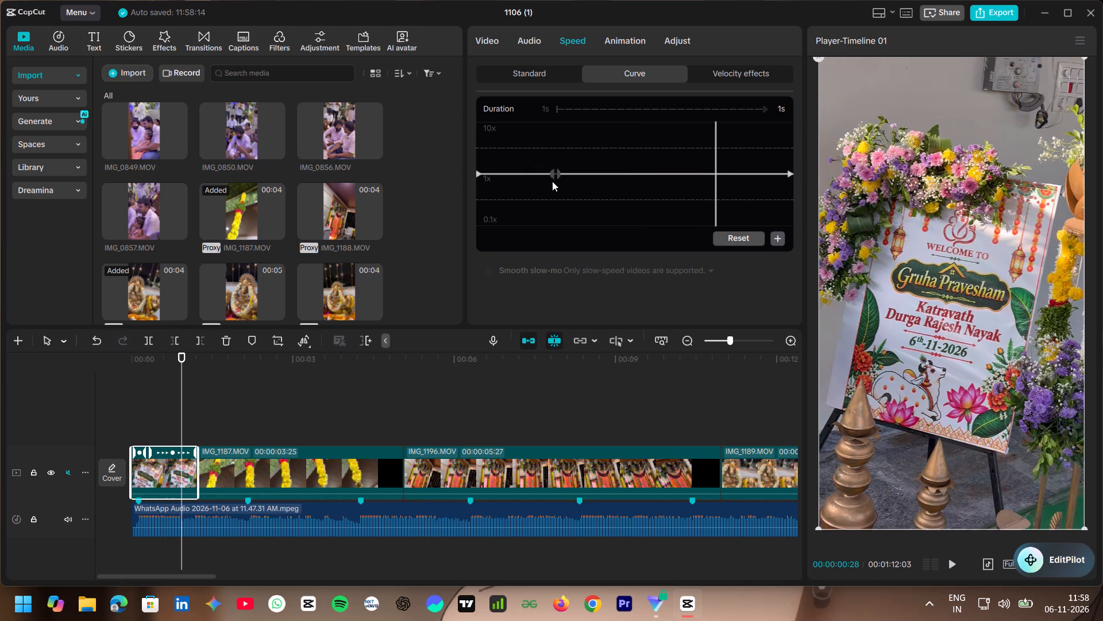
{"action": "left_click", "coordinate": [552, 181]}
{"action": "left_click", "coordinate": [772, 239]}
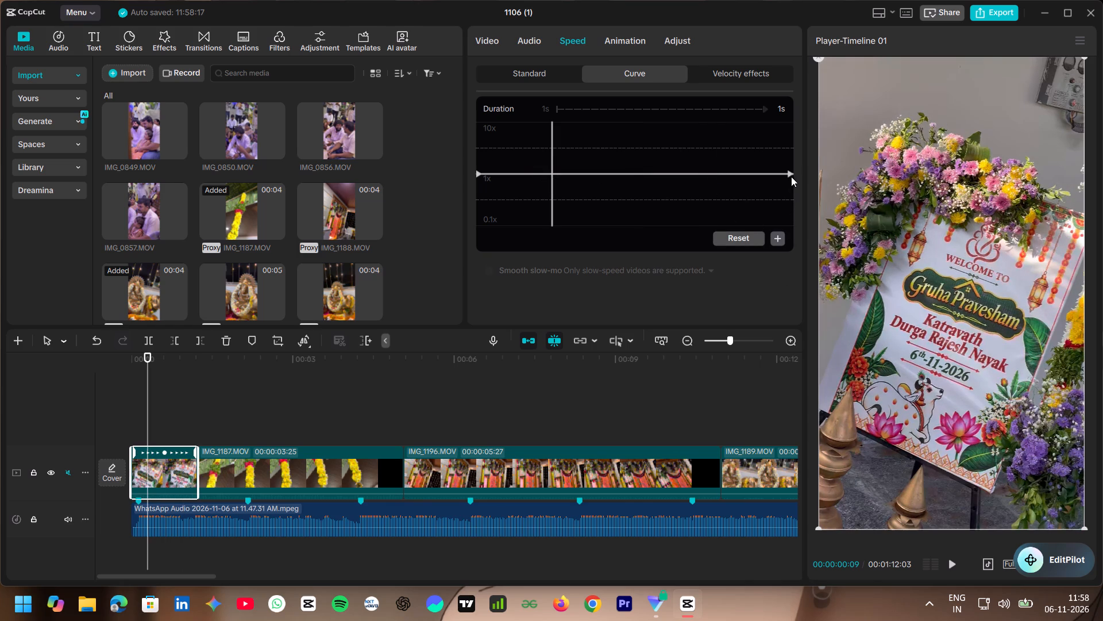
{"action": "left_click_drag", "start_coordinate": [792, 173], "coordinate": [790, 357]}
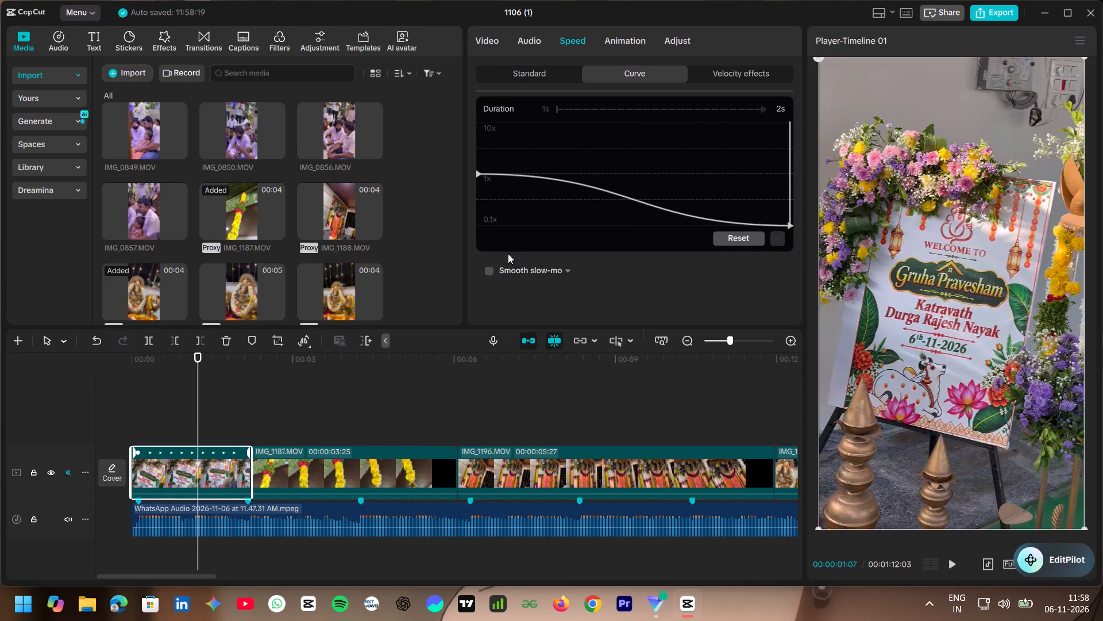
Enable Smooth slow-mo on the opening clip with the Optical flow method.
{"action": "left_click", "coordinate": [488, 266]}
{"action": "left_click", "coordinate": [489, 272]}
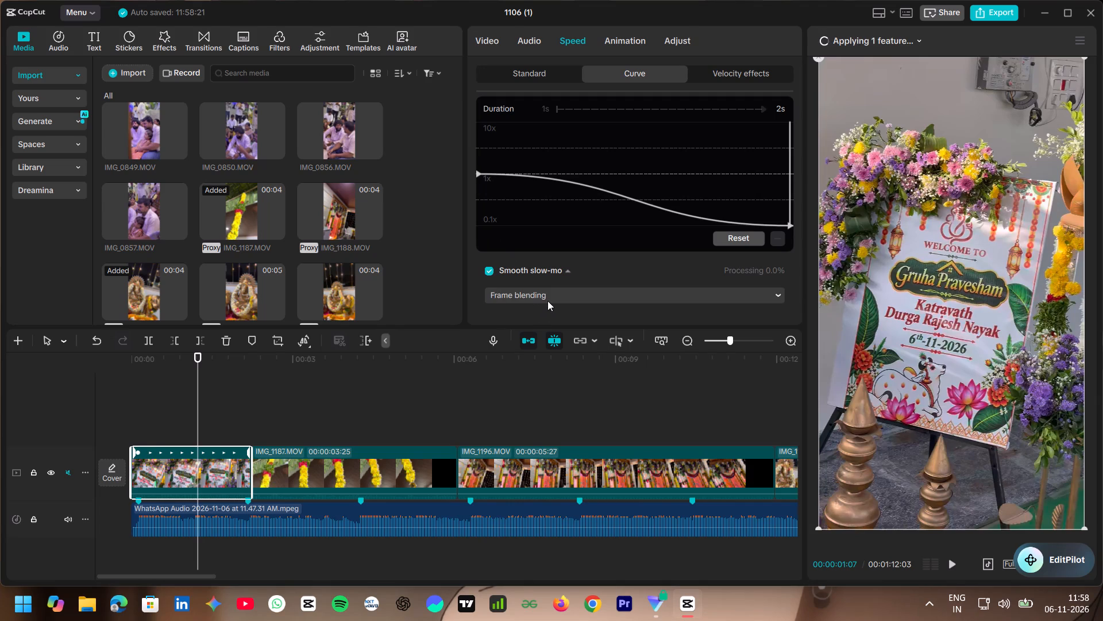
{"action": "left_click", "coordinate": [547, 301]}
{"action": "left_click", "coordinate": [547, 351]}
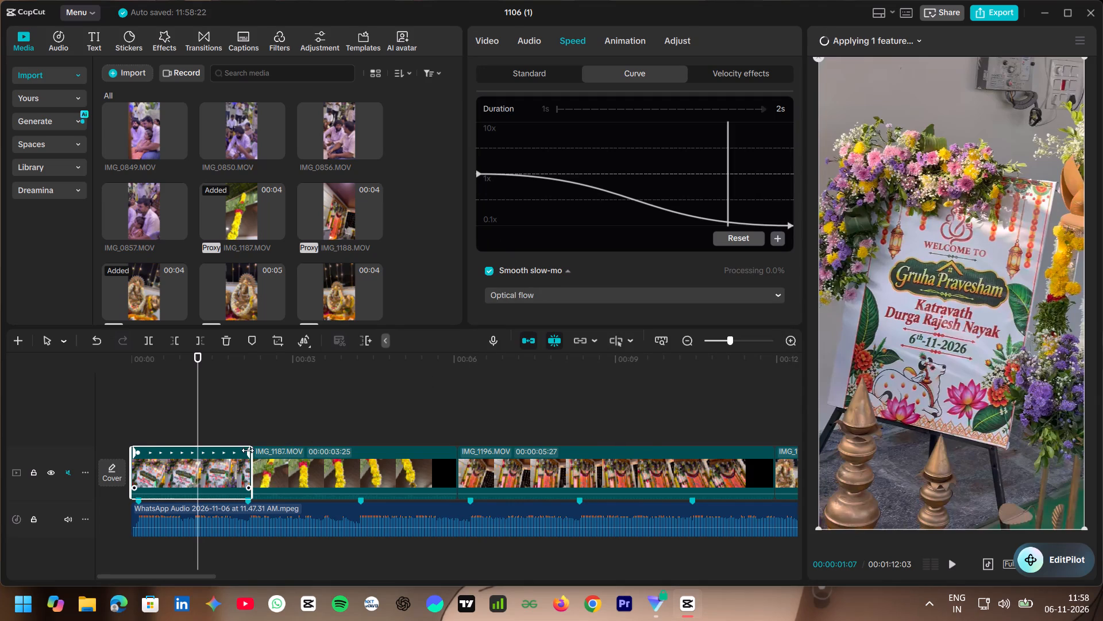
Trim the end of the opening clip back to the audio's second beat marker.
{"action": "left_click_drag", "start_coordinate": [248, 450], "coordinate": [242, 456]}
{"action": "left_click", "coordinate": [209, 395]}
{"action": "left_click_drag", "start_coordinate": [209, 395], "coordinate": [223, 401]}
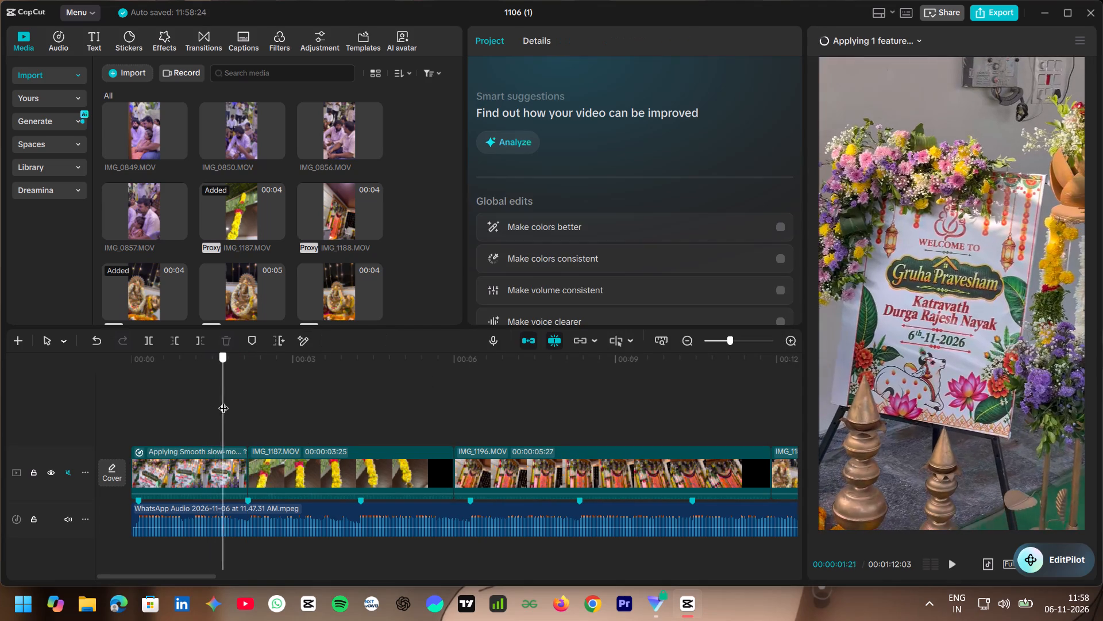
Add a Transform keyframe to the opening clip at the first beat marker, 00:00:00:04.
{"action": "left_click_drag", "start_coordinate": [223, 401], "coordinate": [141, 381]}
{"action": "left_click", "coordinate": [146, 461]}
{"action": "left_click", "coordinate": [138, 400]}
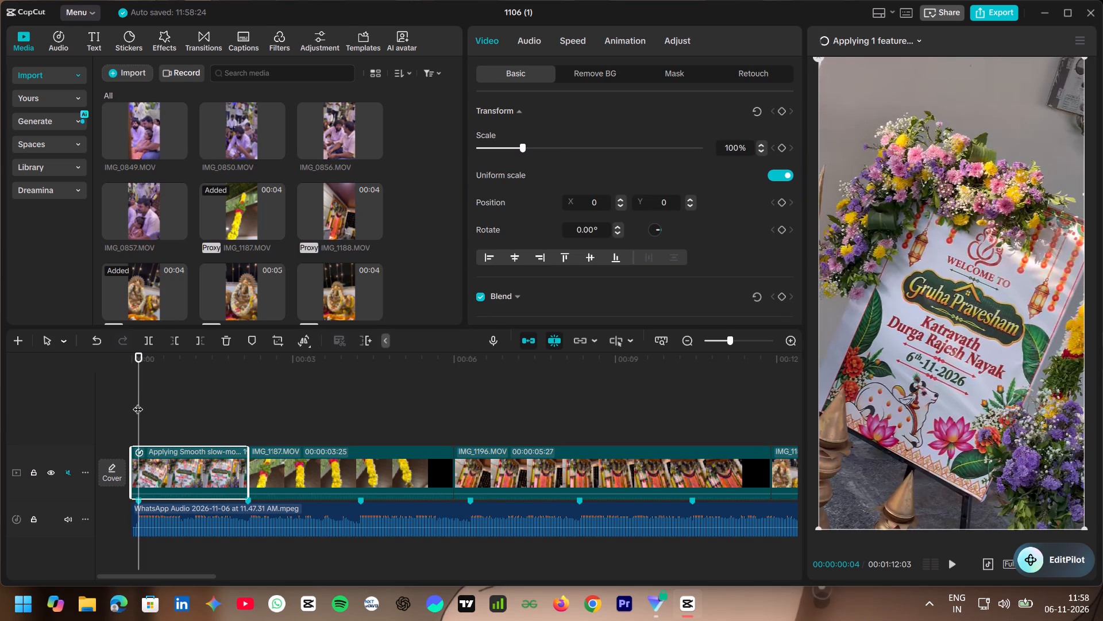
{"action": "left_click", "coordinate": [784, 151]}
{"action": "left_click", "coordinate": [782, 111]}
Add a second Transform keyframe near the opening clip's end, at 00:00:02:02.
{"action": "left_click_drag", "start_coordinate": [138, 399], "coordinate": [238, 405]}
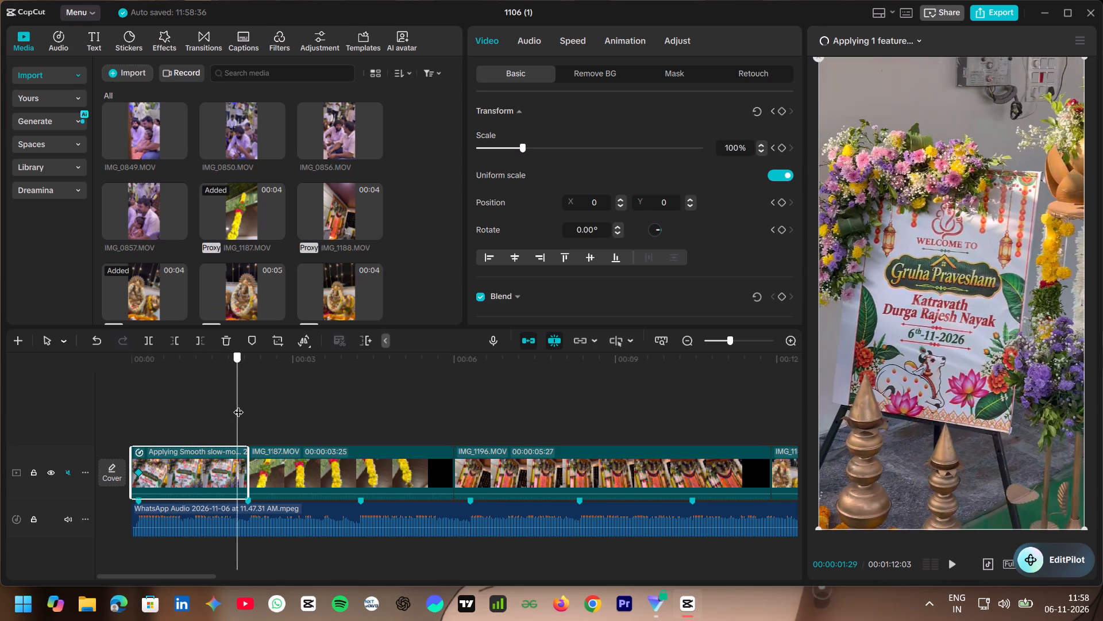
{"action": "left_click_drag", "start_coordinate": [238, 405], "coordinate": [242, 404]}
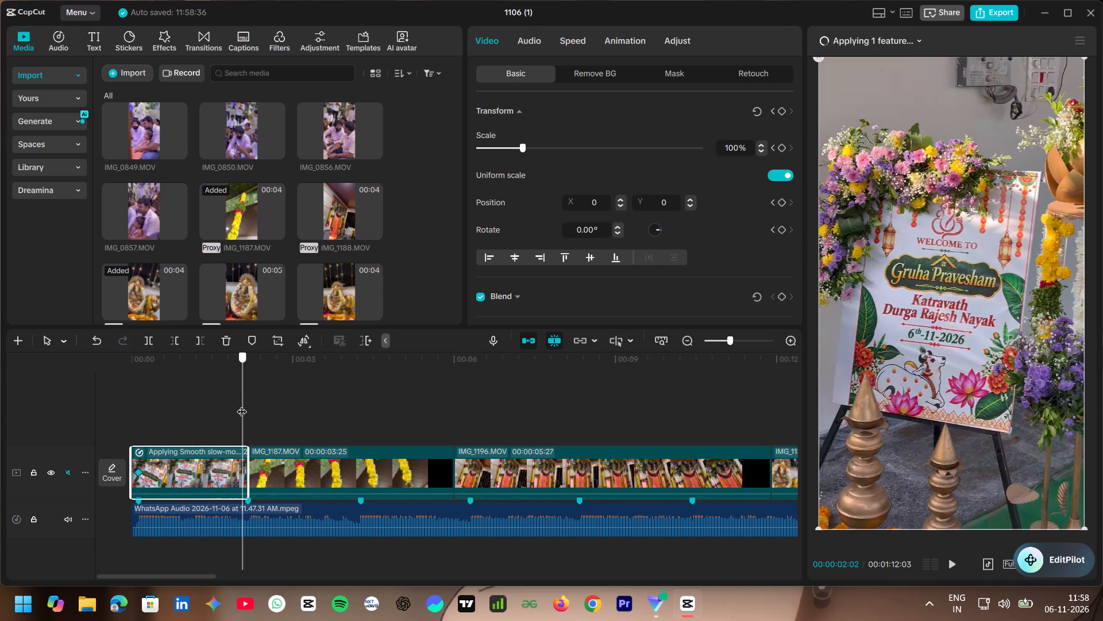
{"action": "left_click_drag", "start_coordinate": [242, 404], "coordinate": [241, 403]}
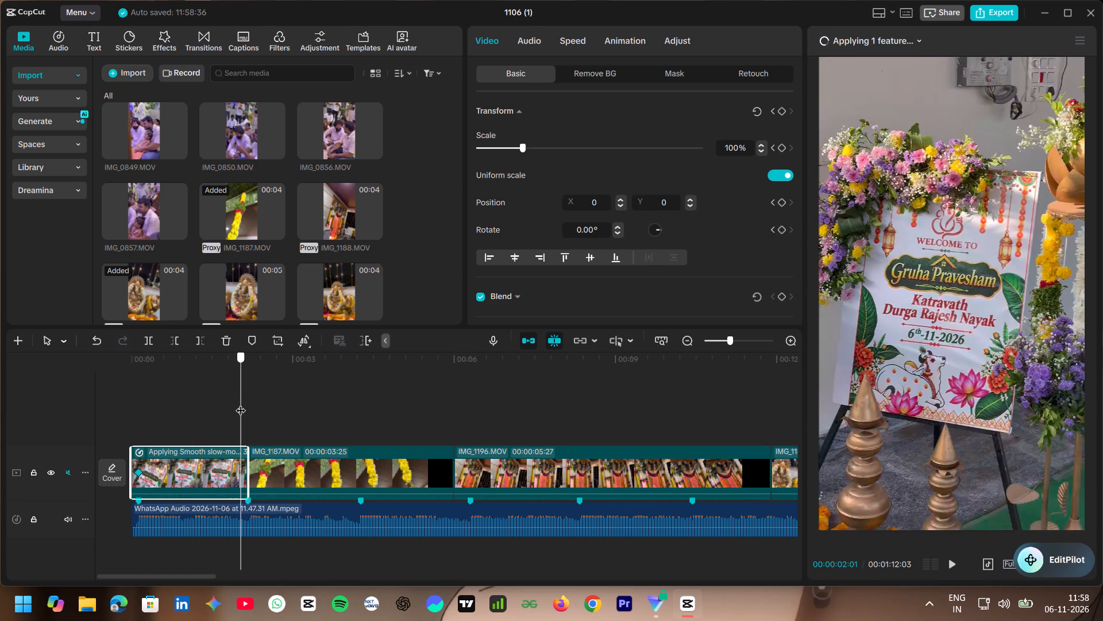
{"action": "left_click_drag", "start_coordinate": [241, 403], "coordinate": [242, 403]}
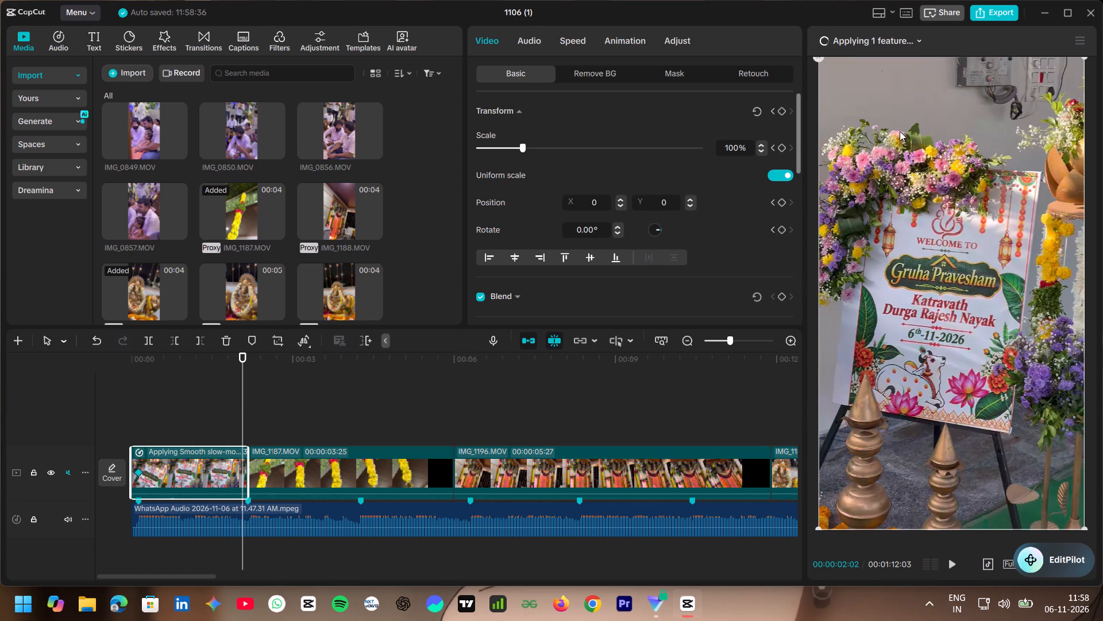
{"action": "left_click", "coordinate": [784, 112]}
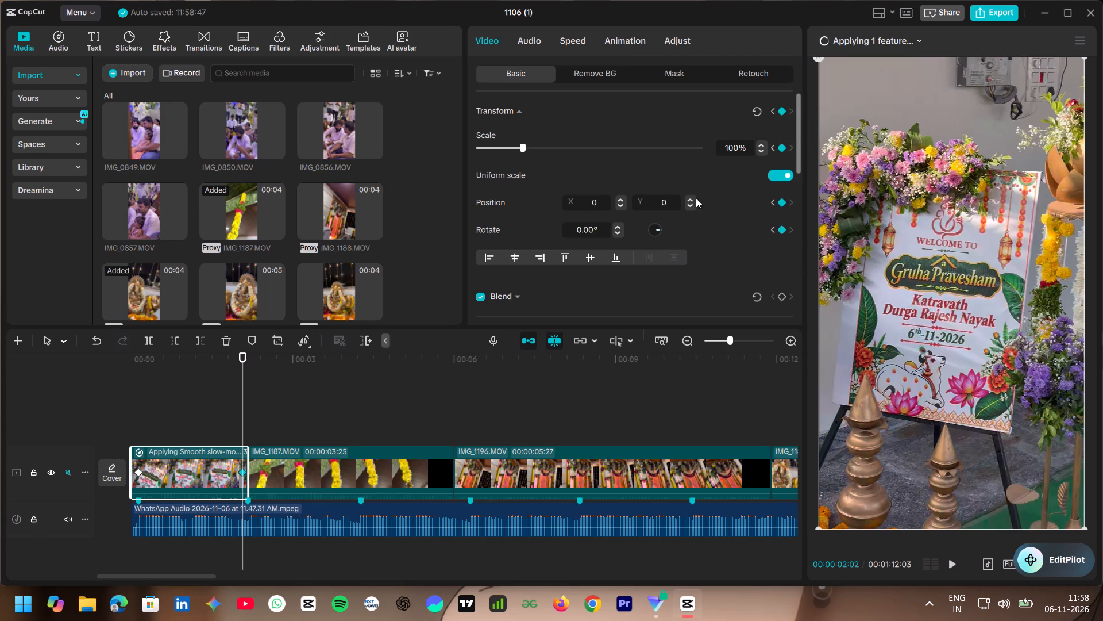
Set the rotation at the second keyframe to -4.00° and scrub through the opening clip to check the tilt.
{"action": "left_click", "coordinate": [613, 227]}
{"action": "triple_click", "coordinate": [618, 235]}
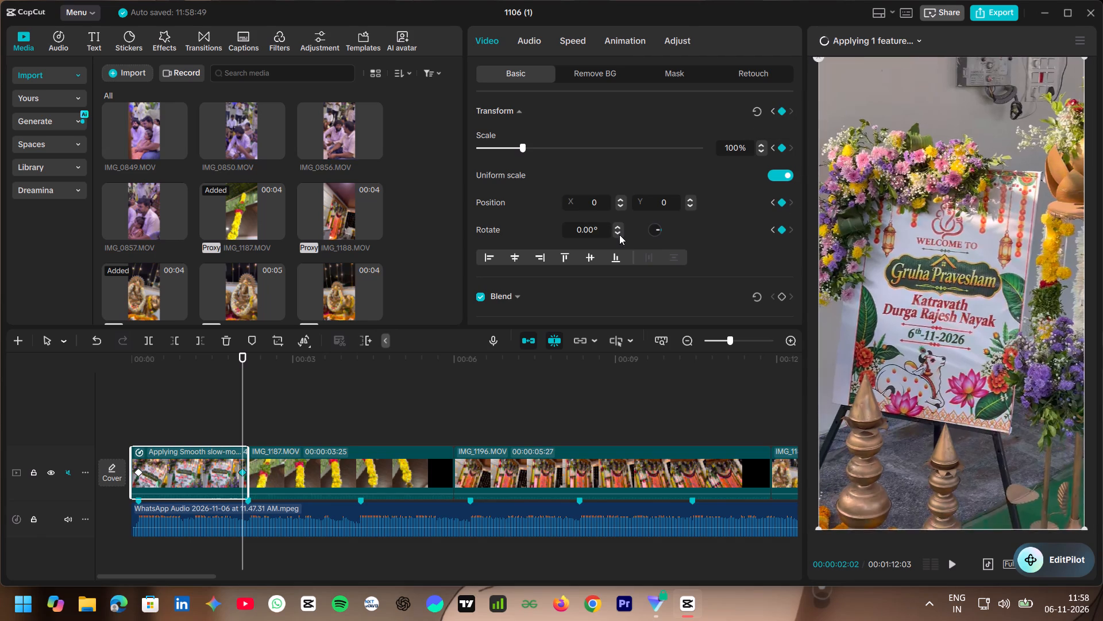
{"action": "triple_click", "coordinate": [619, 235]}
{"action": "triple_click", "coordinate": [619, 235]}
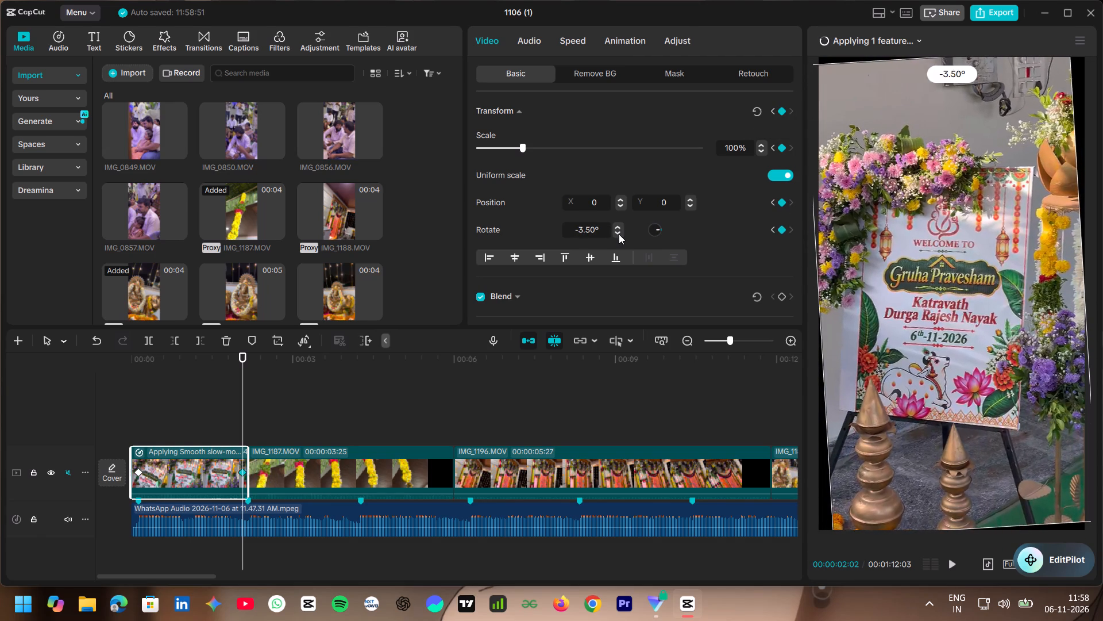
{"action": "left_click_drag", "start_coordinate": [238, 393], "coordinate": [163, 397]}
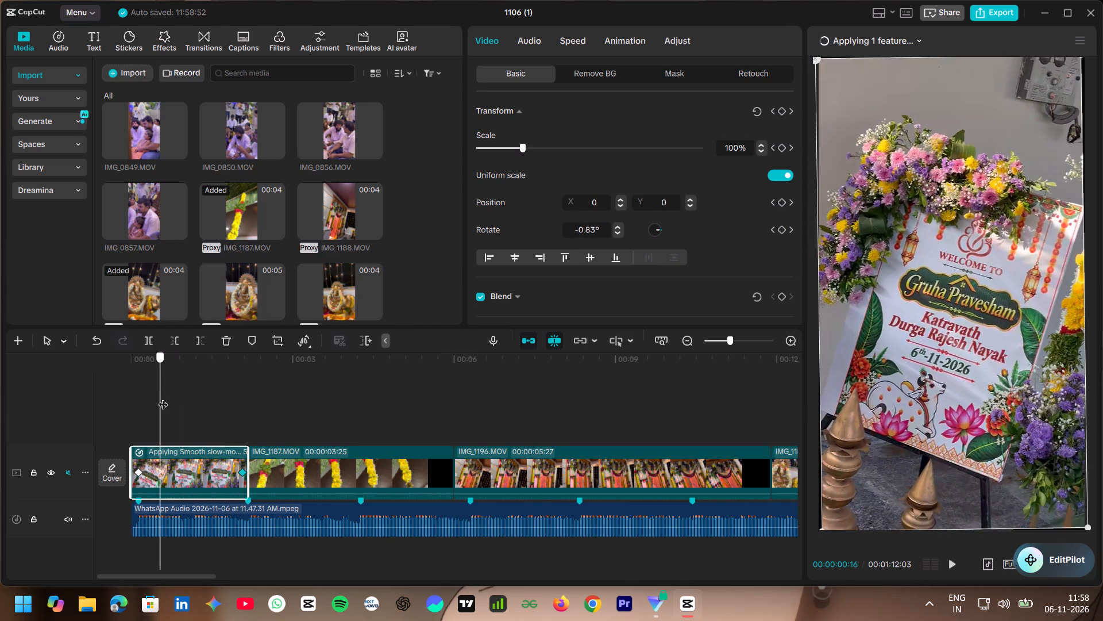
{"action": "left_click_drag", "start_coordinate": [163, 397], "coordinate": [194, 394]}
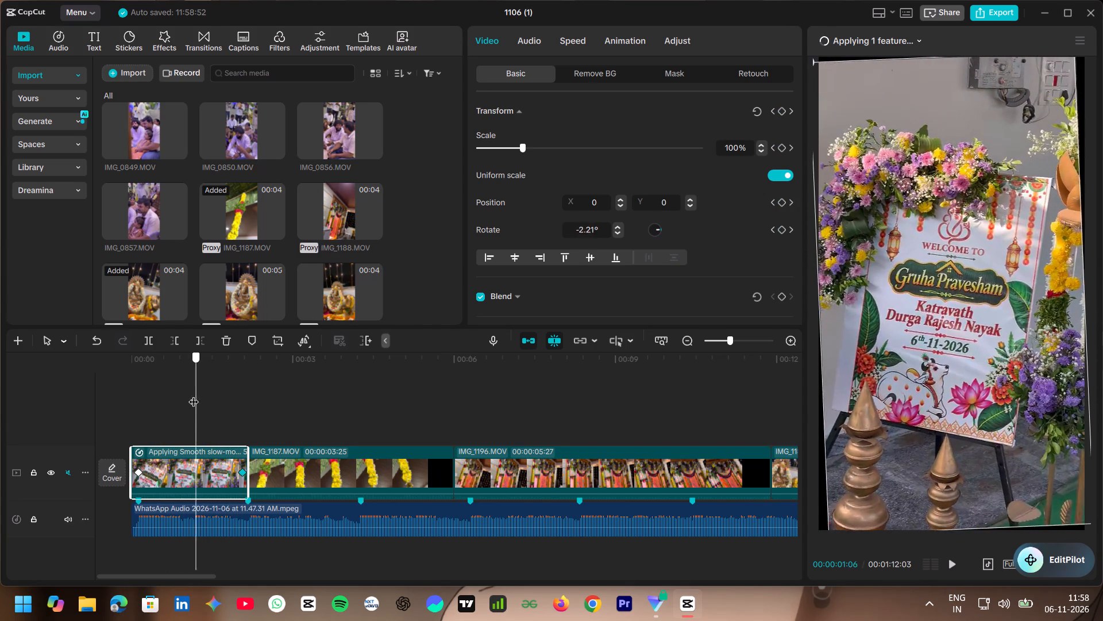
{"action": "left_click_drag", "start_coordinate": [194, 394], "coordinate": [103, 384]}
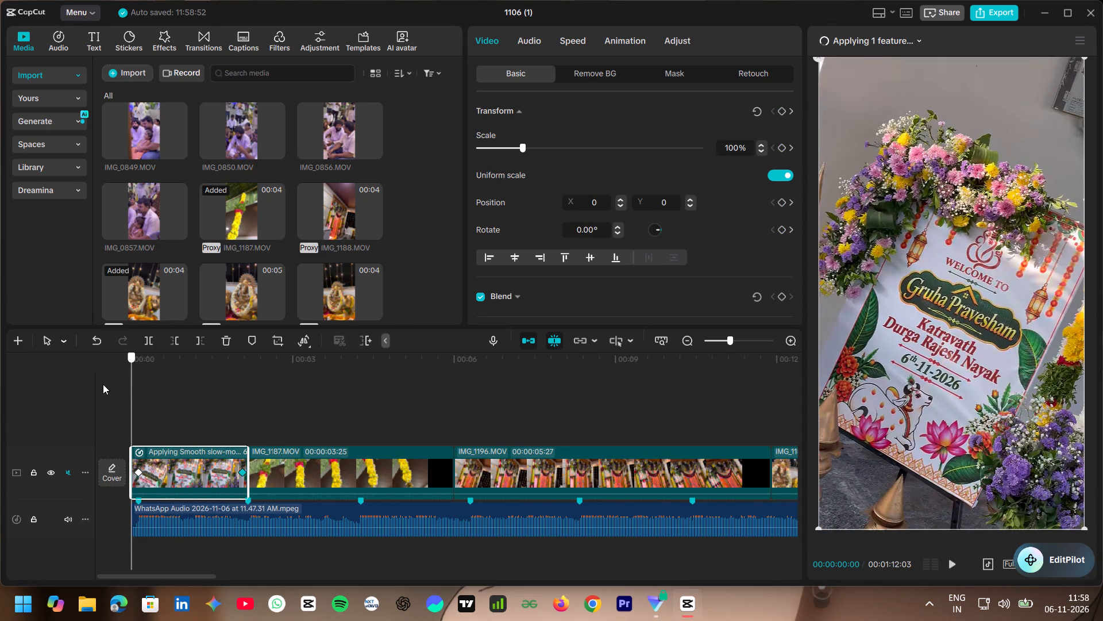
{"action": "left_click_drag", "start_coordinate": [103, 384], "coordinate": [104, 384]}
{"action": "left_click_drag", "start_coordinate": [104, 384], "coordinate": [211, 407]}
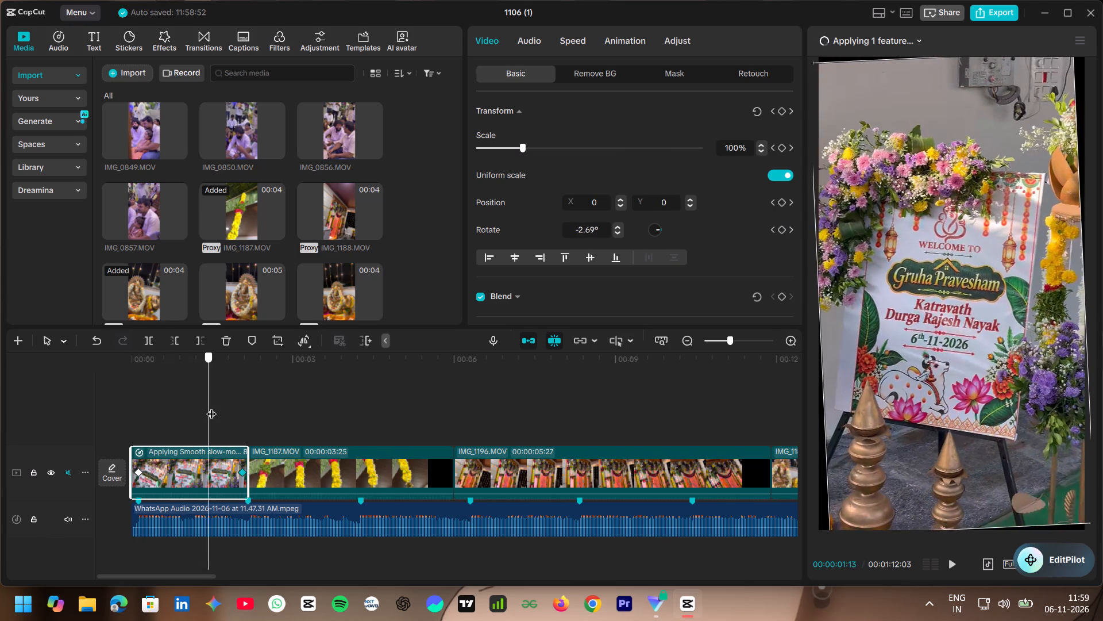
Return to the second keyframe at 00:00:02:02 and set the opening clip's rotation there to -7.50°.
{"action": "left_click_drag", "start_coordinate": [211, 407], "coordinate": [240, 409]}
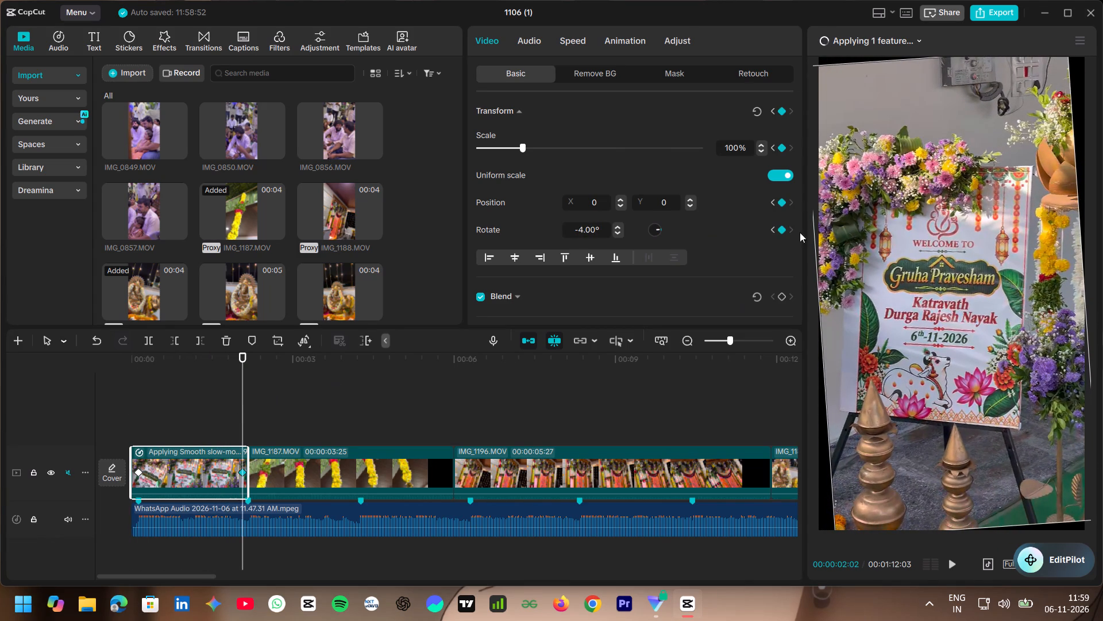
{"action": "left_click", "coordinate": [617, 223]}
{"action": "left_click", "coordinate": [618, 229]}
{"action": "triple_click", "coordinate": [619, 224]}
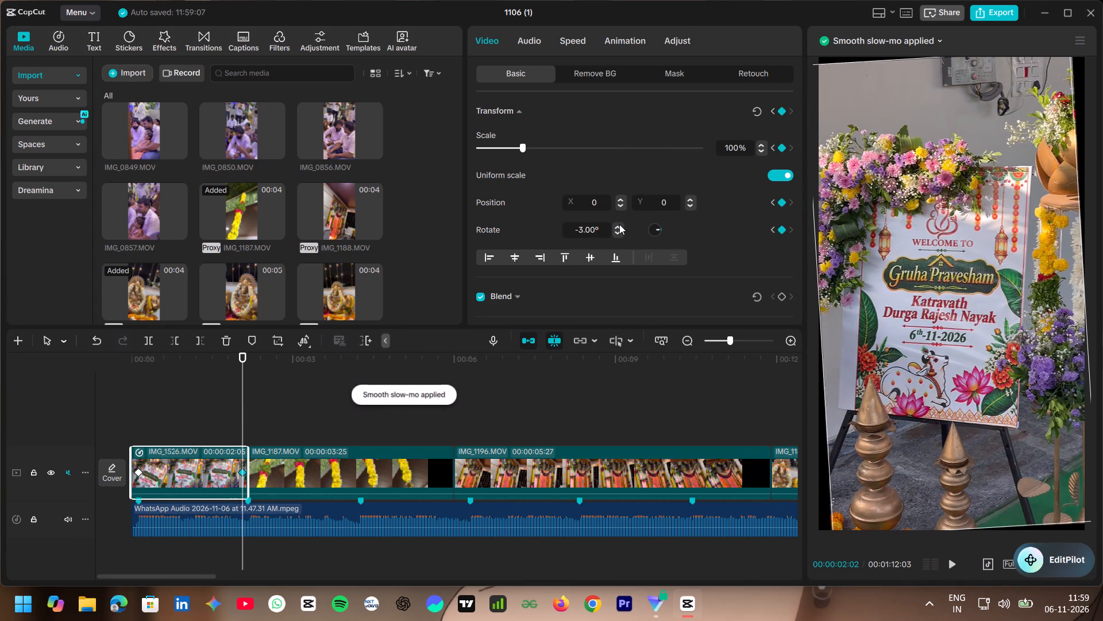
{"action": "triple_click", "coordinate": [618, 227]}
{"action": "double_click", "coordinate": [618, 227]}
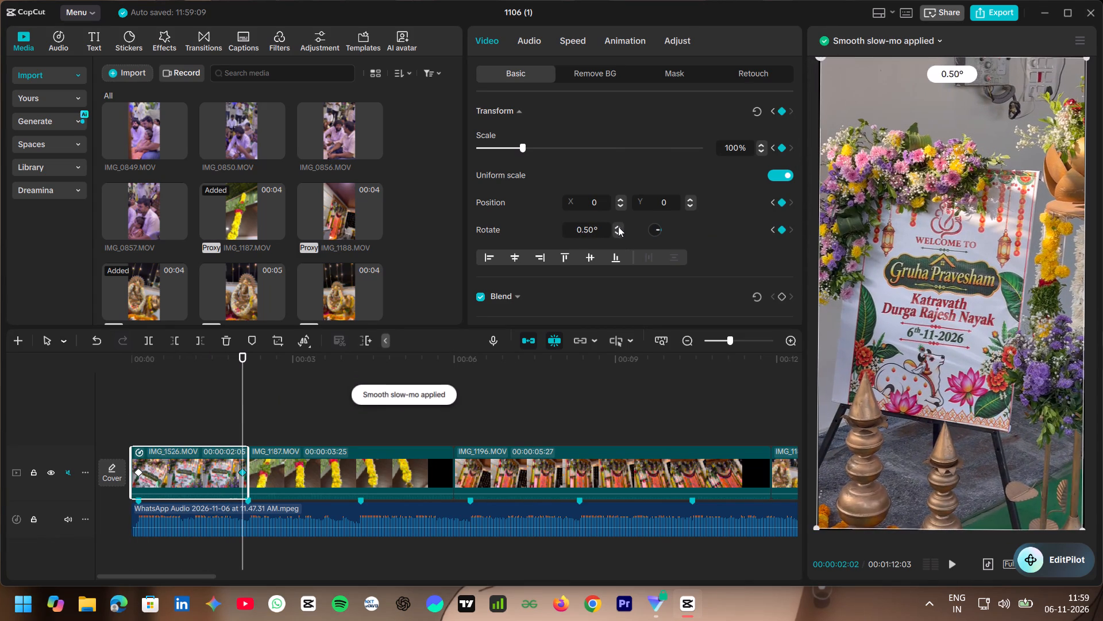
{"action": "triple_click", "coordinate": [618, 232]}
{"action": "triple_click", "coordinate": [617, 232]}
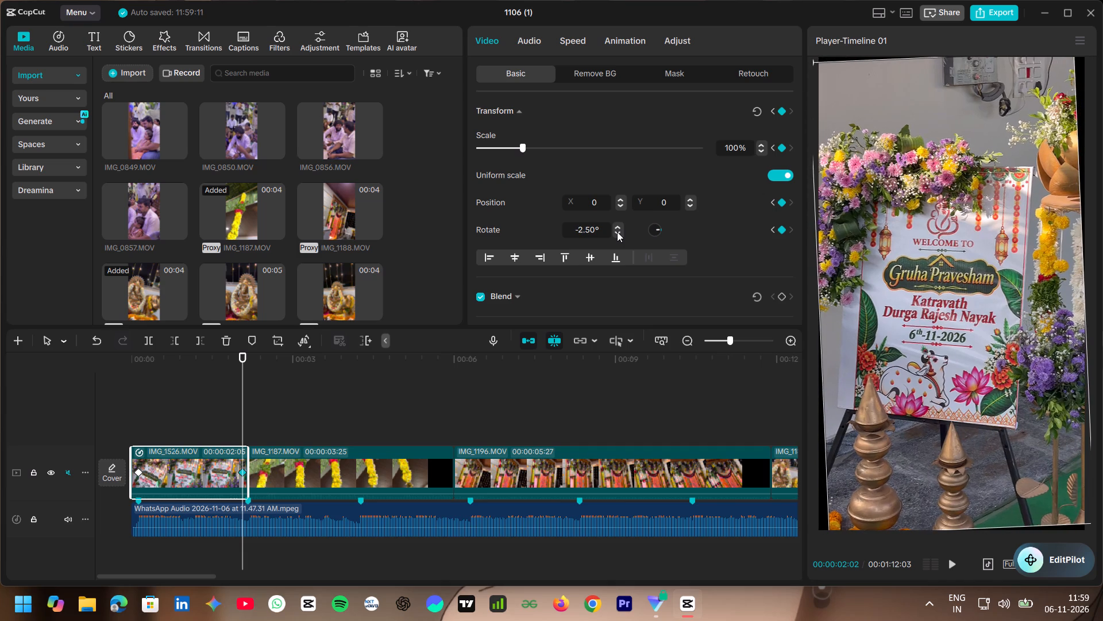
{"action": "triple_click", "coordinate": [617, 232]}
{"action": "triple_click", "coordinate": [617, 232]}
{"action": "left_click", "coordinate": [617, 232]}
{"action": "triple_click", "coordinate": [617, 232]}
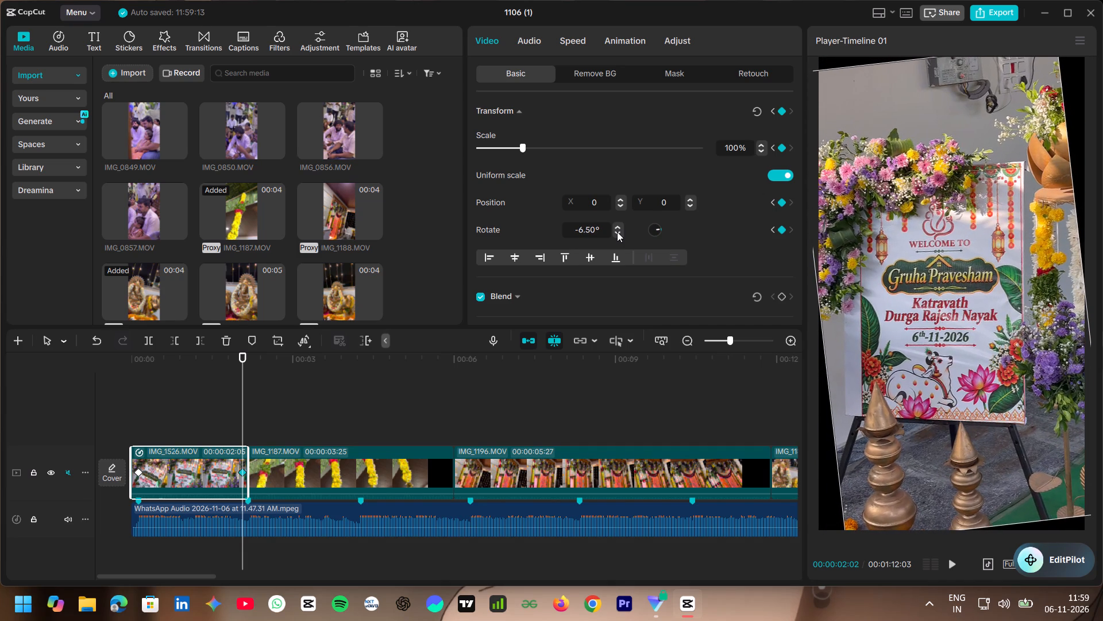
{"action": "triple_click", "coordinate": [612, 234]}
{"action": "left_click", "coordinate": [612, 234]}
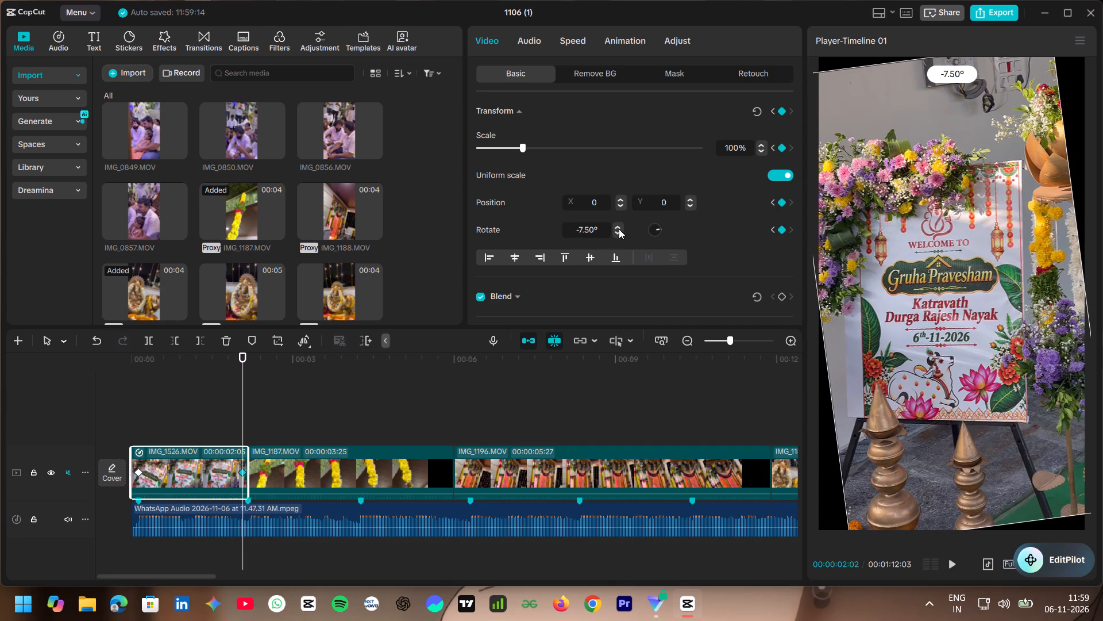
Set the opening clip's rotation to -10.50° and its scale to 133% at the second keyframe, 00:00:02:02.
{"action": "triple_click", "coordinate": [619, 232]}
{"action": "left_click", "coordinate": [619, 232]}
{"action": "double_click", "coordinate": [619, 232]}
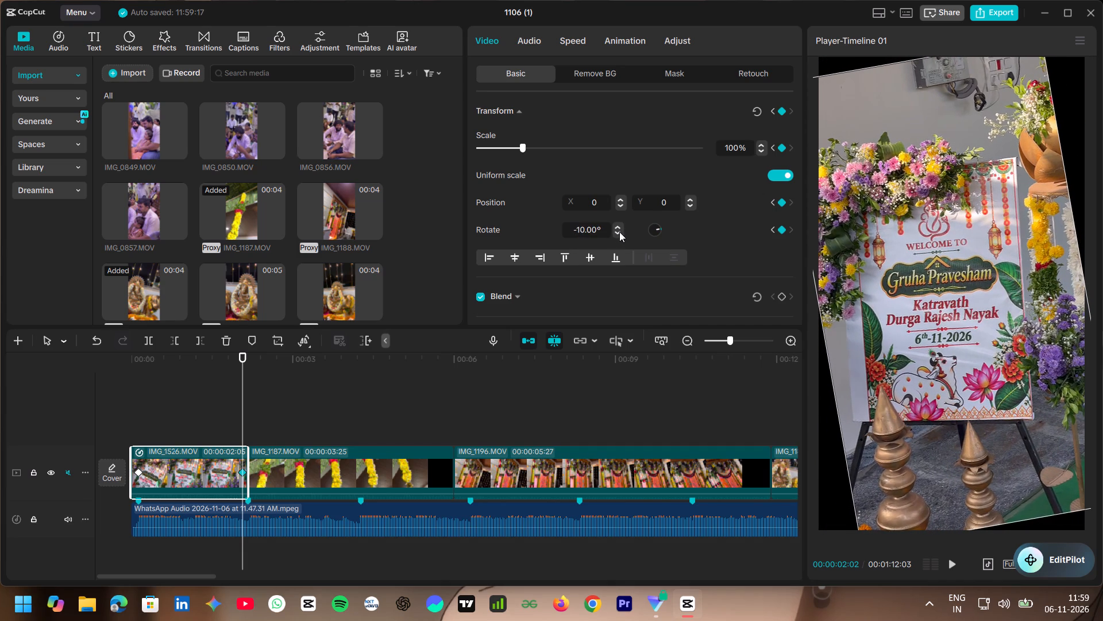
{"action": "triple_click", "coordinate": [762, 145]}
{"action": "triple_click", "coordinate": [762, 145]}
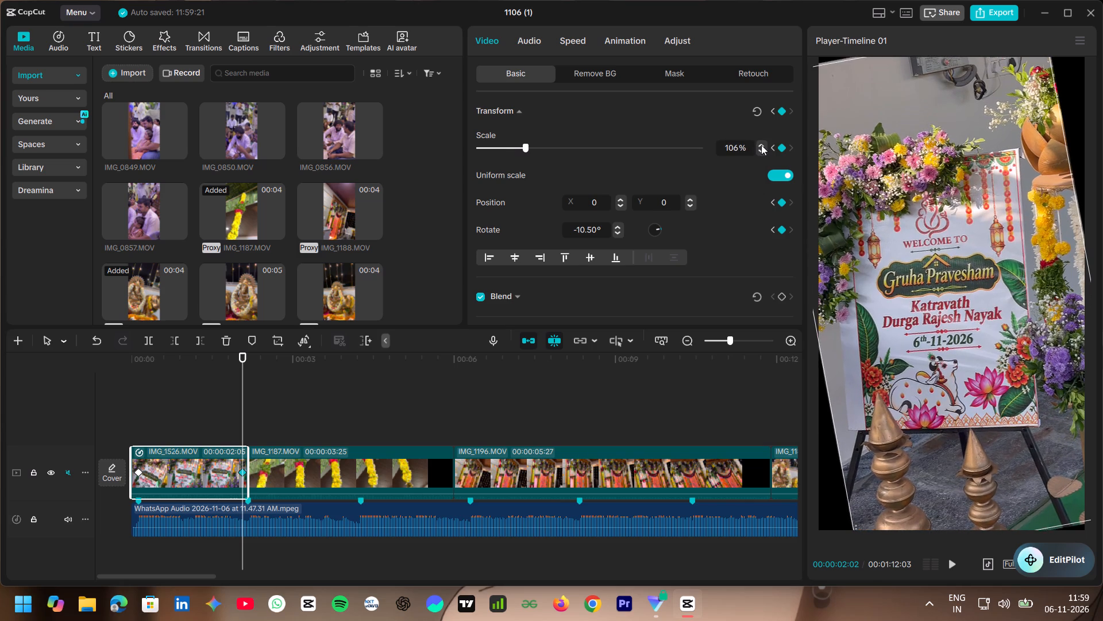
{"action": "left_click", "coordinate": [761, 145]}
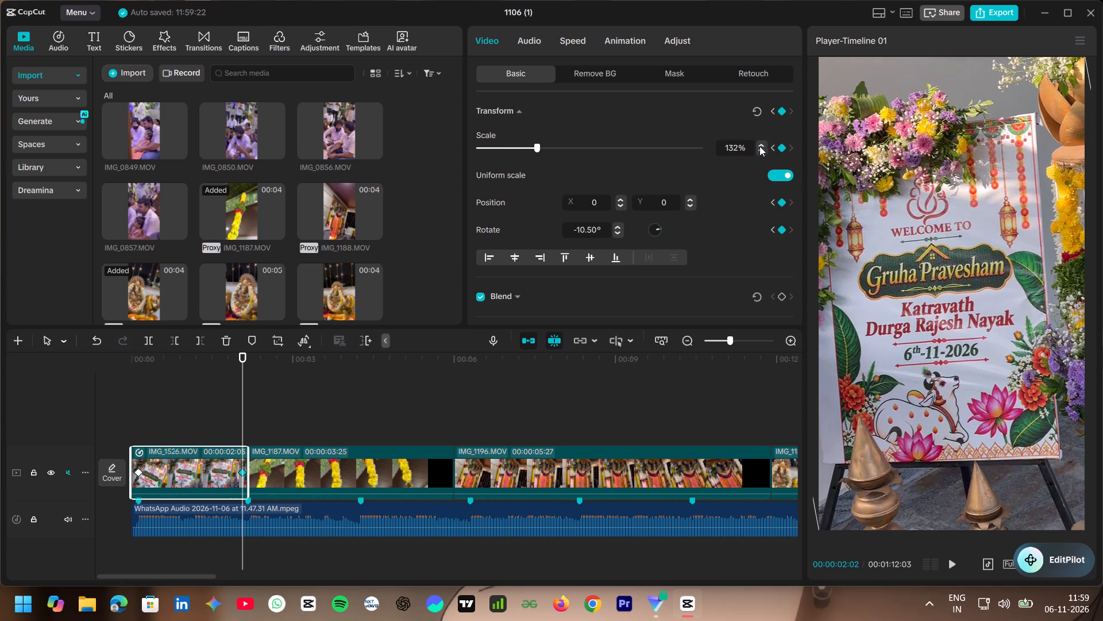
{"action": "left_click", "coordinate": [759, 147]}
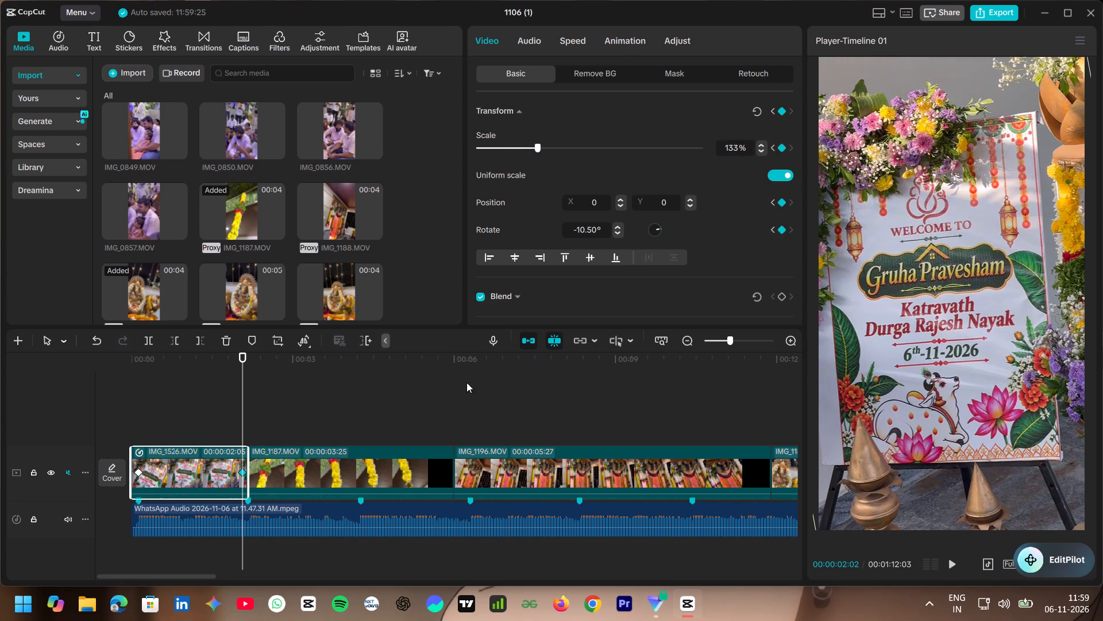
Play the opening clip repeatedly from the start to check its rotation and zoom motion.
{"action": "left_click", "coordinate": [194, 380]}
{"action": "left_click_drag", "start_coordinate": [195, 381], "coordinate": [56, 399]}
{"action": "key", "text": "space"}
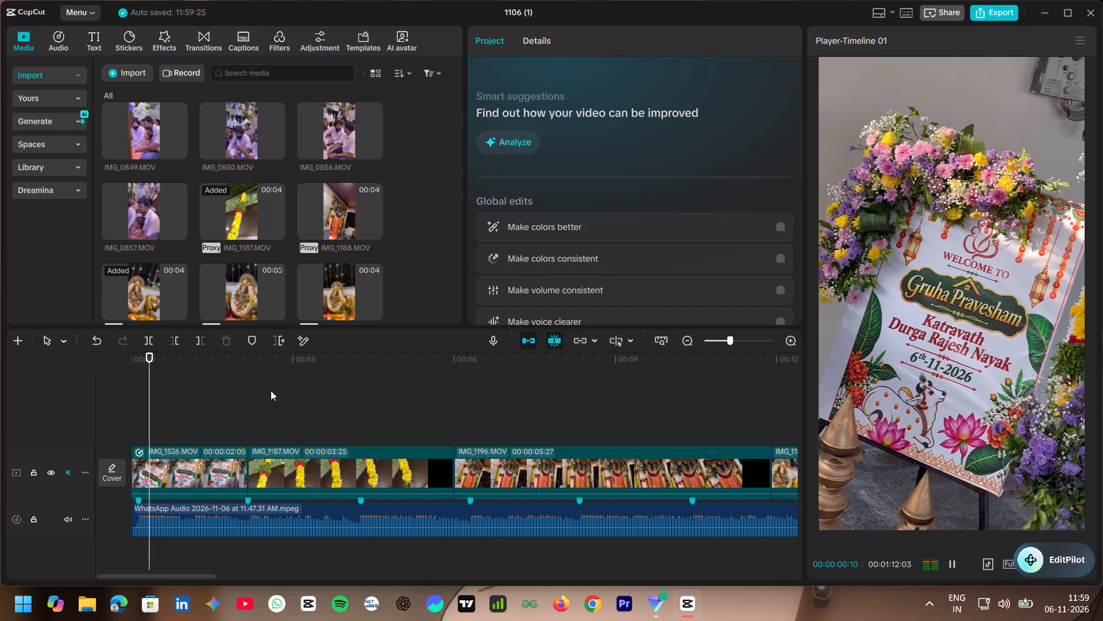
{"action": "key", "text": "space"}
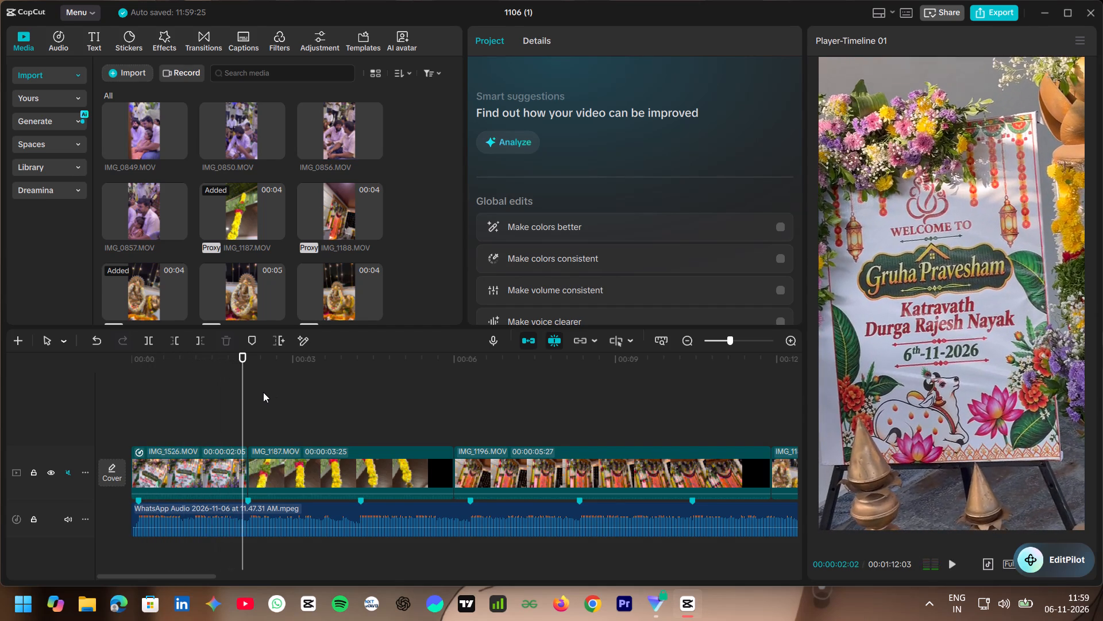
{"action": "key", "text": "space"}
{"action": "key", "text": "space"}
{"action": "left_click", "coordinate": [219, 405]}
{"action": "left_click_drag", "start_coordinate": [219, 405], "coordinate": [11, 394]}
{"action": "key", "text": "space"}
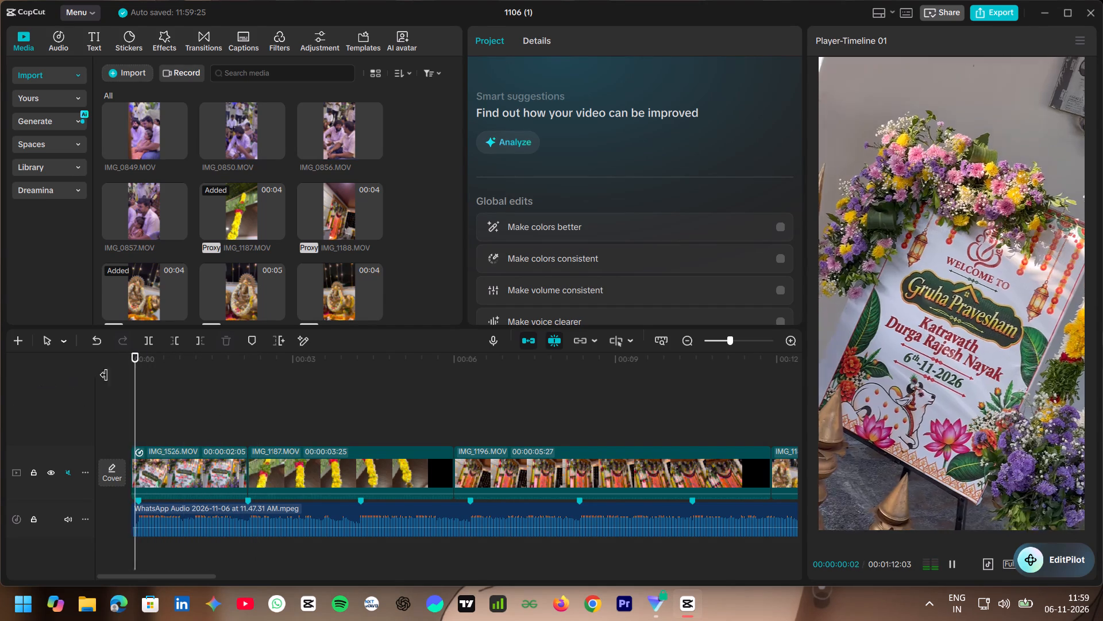
{"action": "key", "text": "space"}
{"action": "left_click", "coordinate": [120, 376]}
{"action": "left_click_drag", "start_coordinate": [120, 376], "coordinate": [0, 384]}
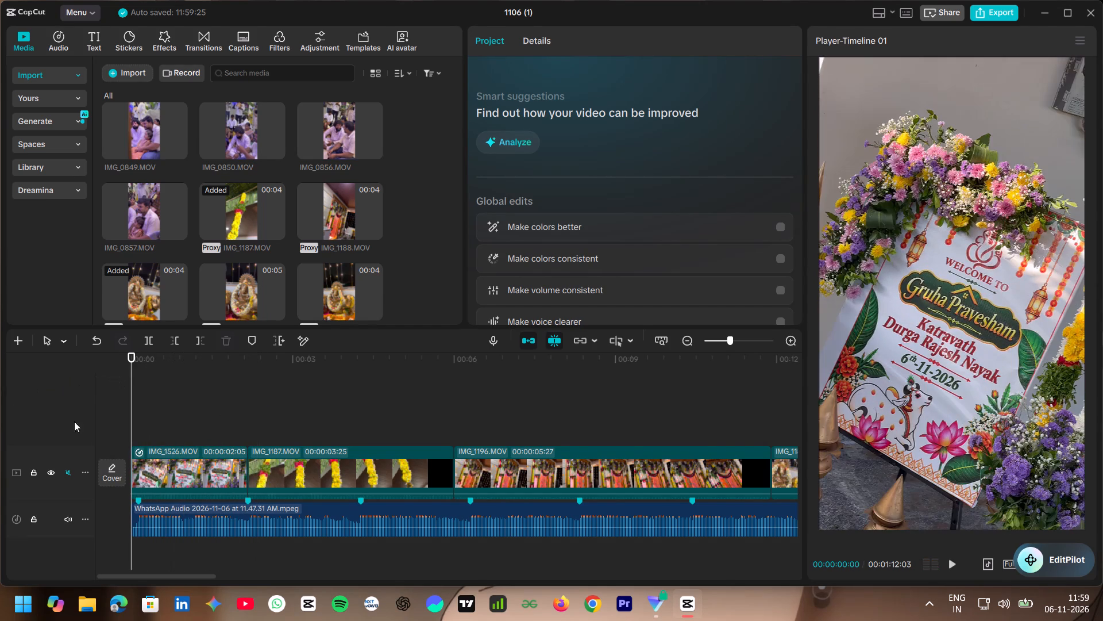
Set the opening clip's scale to 102% at its first keyframe, 00:00:00:04.
{"action": "left_click", "coordinate": [179, 464]}
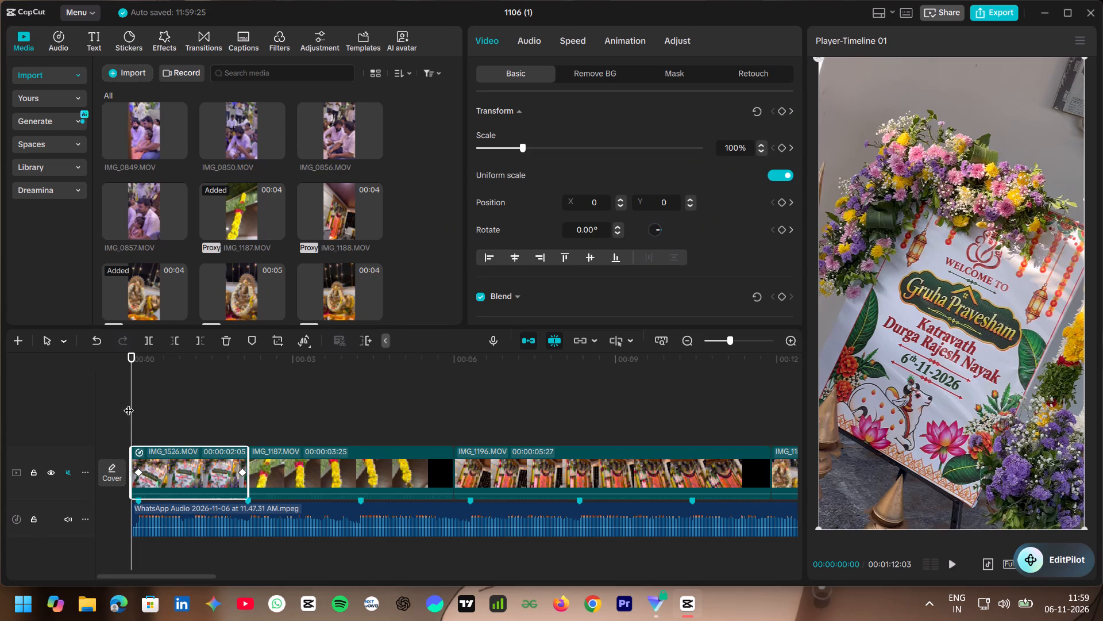
{"action": "left_click_drag", "start_coordinate": [135, 399], "coordinate": [142, 400]}
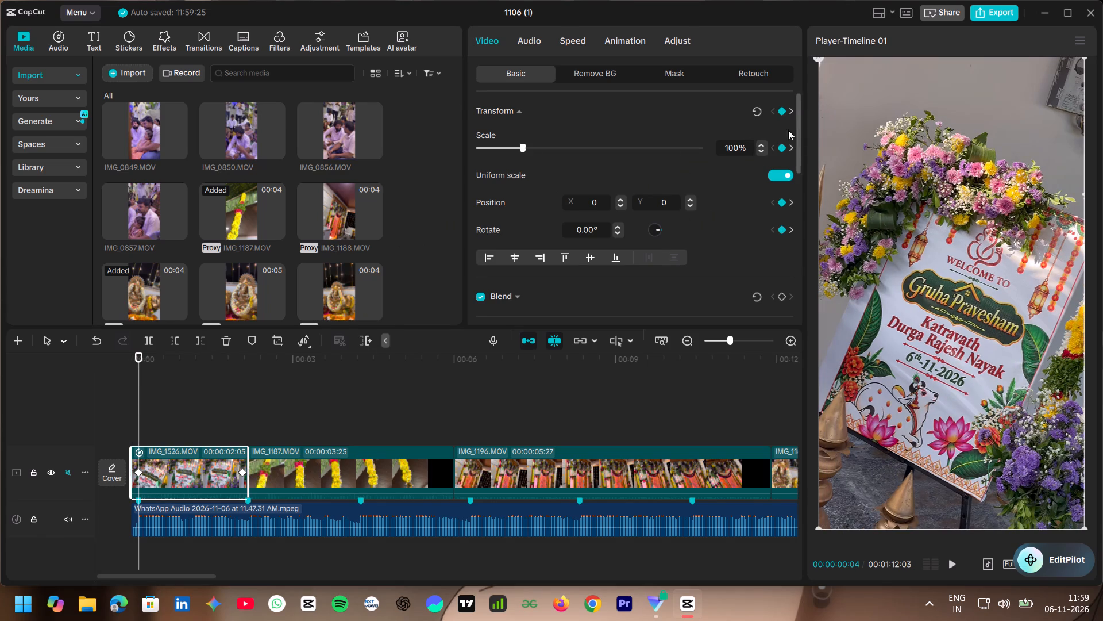
{"action": "double_click", "coordinate": [763, 144]}
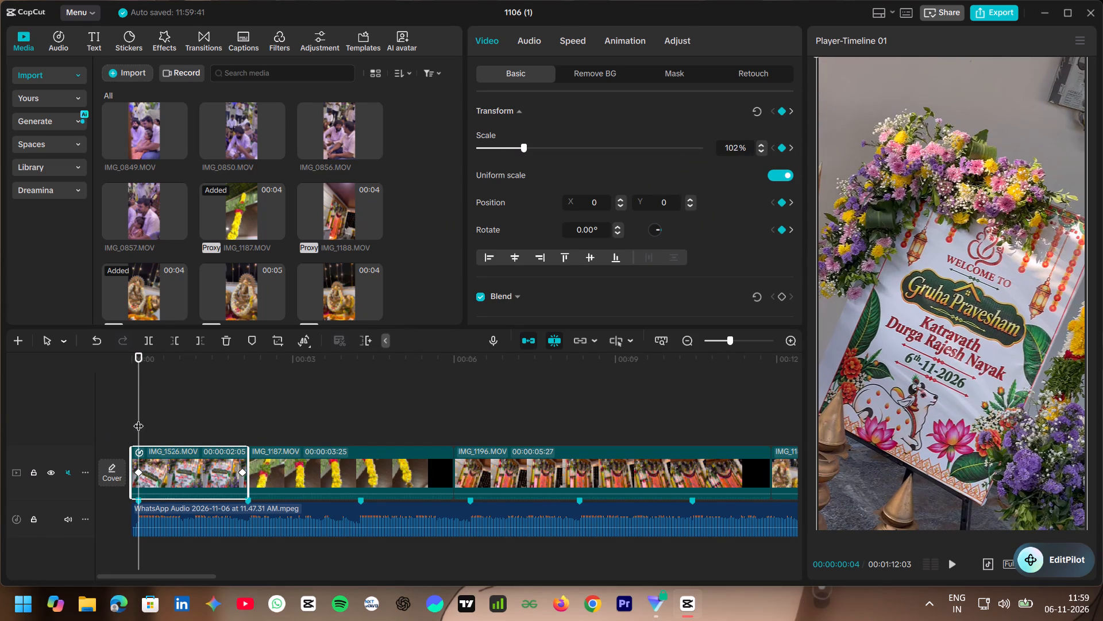
Replay the opening clip from the start several times to judge its motion and timing against the audio.
{"action": "left_click_drag", "start_coordinate": [141, 415], "coordinate": [148, 418]}
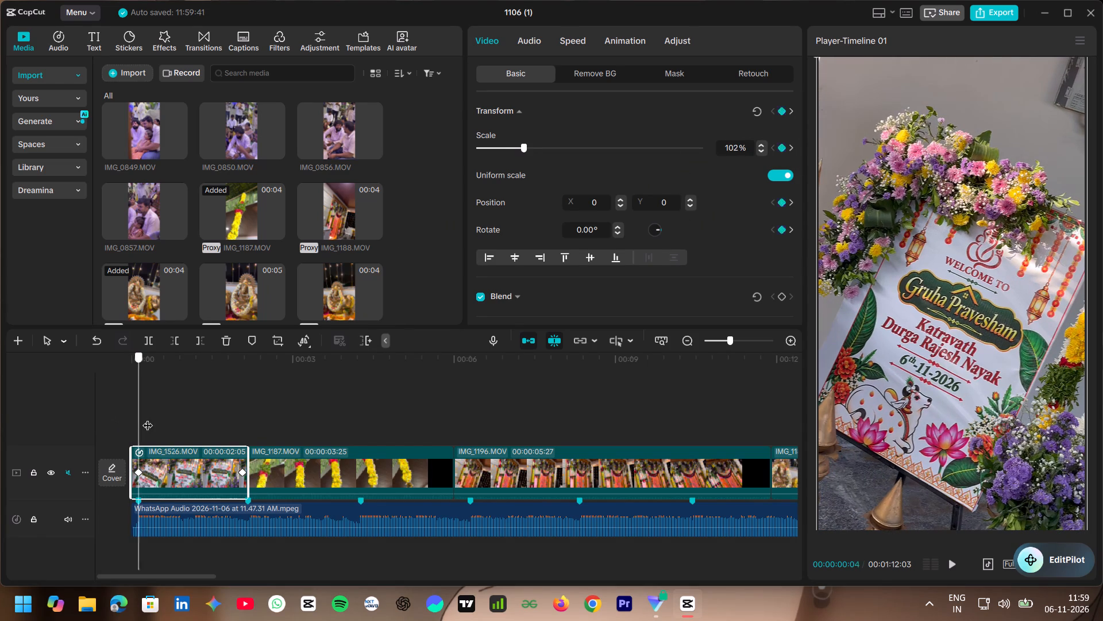
{"action": "left_click_drag", "start_coordinate": [148, 418], "coordinate": [87, 421]}
{"action": "left_click", "coordinate": [163, 422]}
{"action": "left_click_drag", "start_coordinate": [159, 415], "coordinate": [70, 421]}
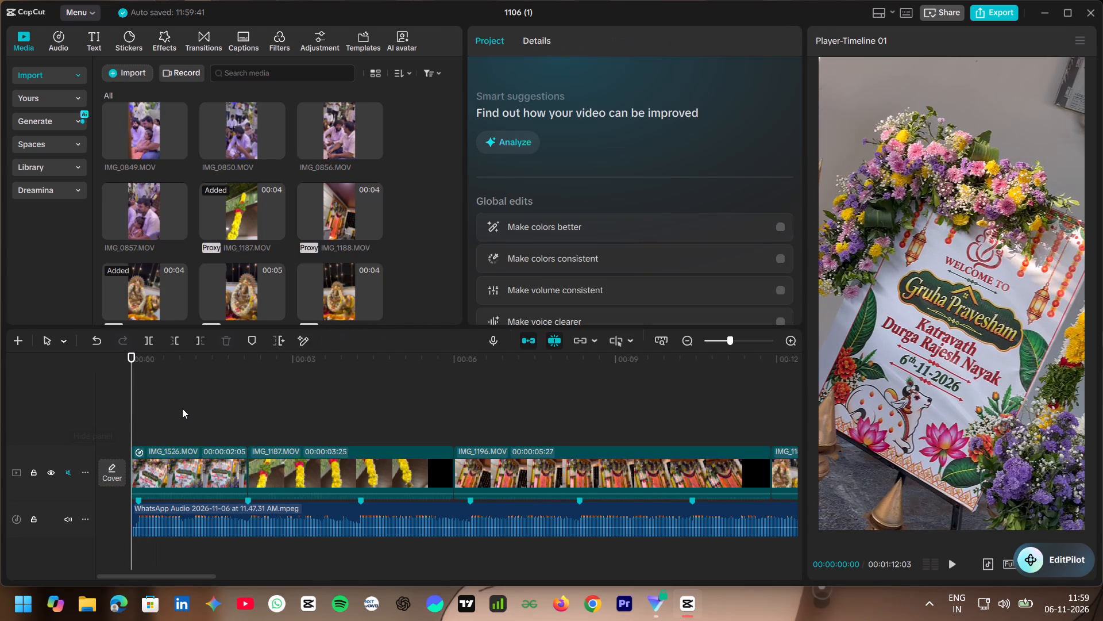
{"action": "key", "text": "space"}
{"action": "key", "text": "space"}
{"action": "key", "text": "space"}
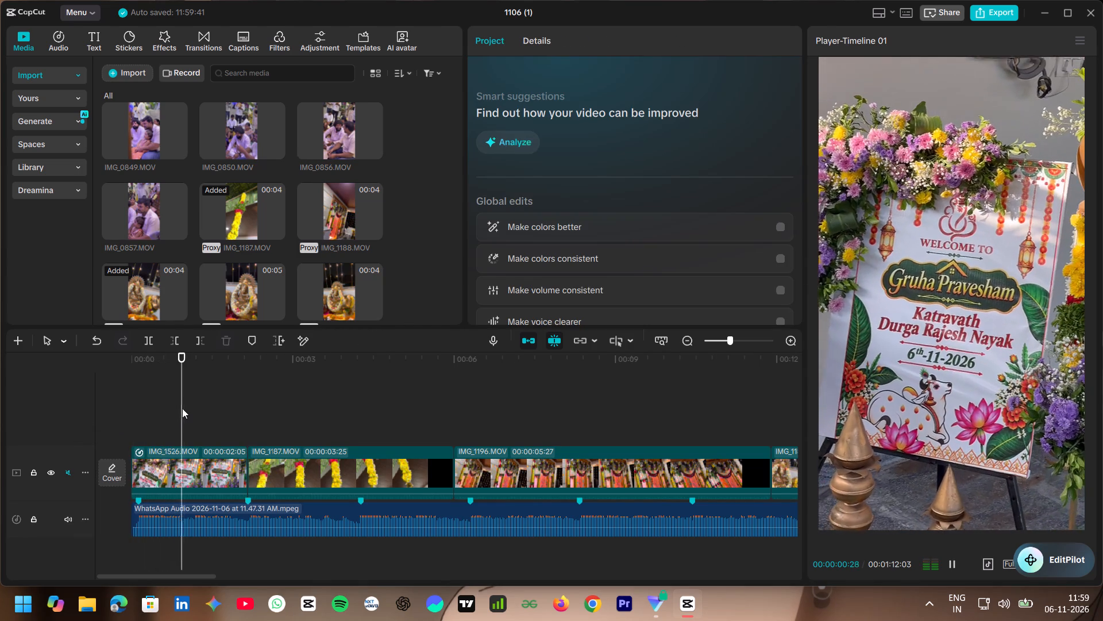
{"action": "key", "text": "space"}
{"action": "left_click", "coordinate": [172, 409]}
{"action": "left_click_drag", "start_coordinate": [172, 409], "coordinate": [165, 412]}
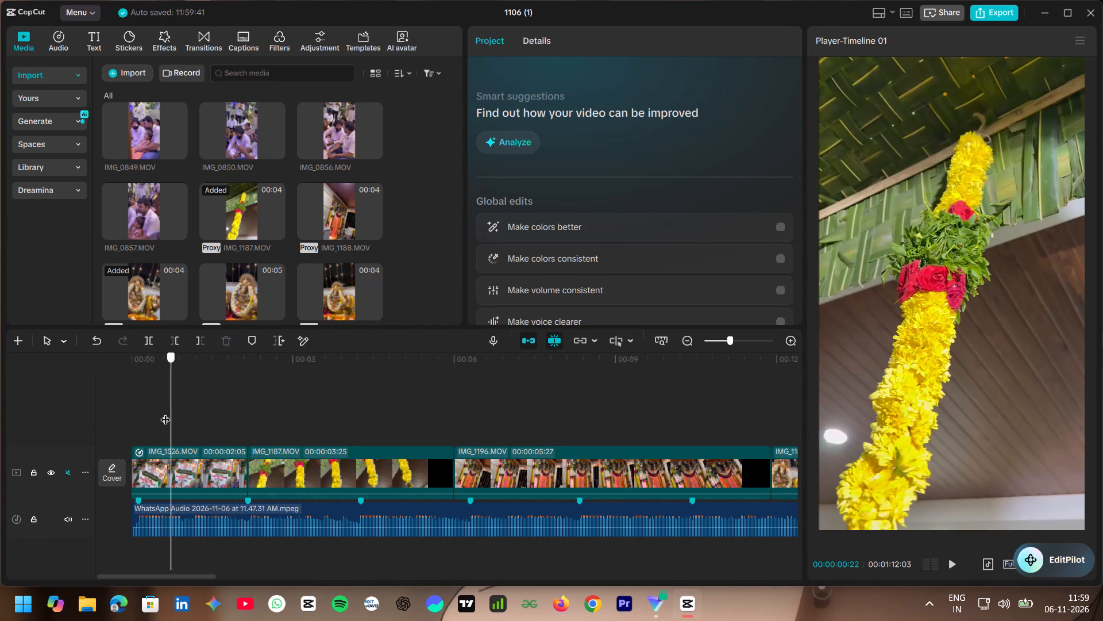
{"action": "left_click_drag", "start_coordinate": [165, 412], "coordinate": [72, 416]}
{"action": "key", "text": "space"}
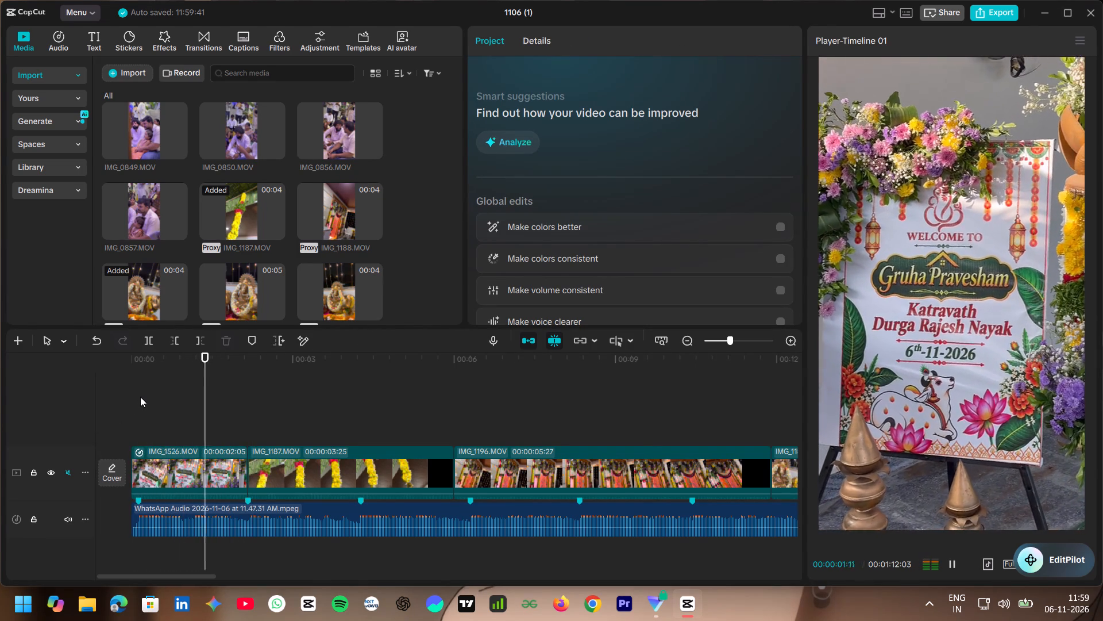
{"action": "key", "text": "space"}
{"action": "left_click", "coordinate": [166, 400]}
{"action": "left_click_drag", "start_coordinate": [166, 400], "coordinate": [99, 413]}
{"action": "key", "text": "space"}
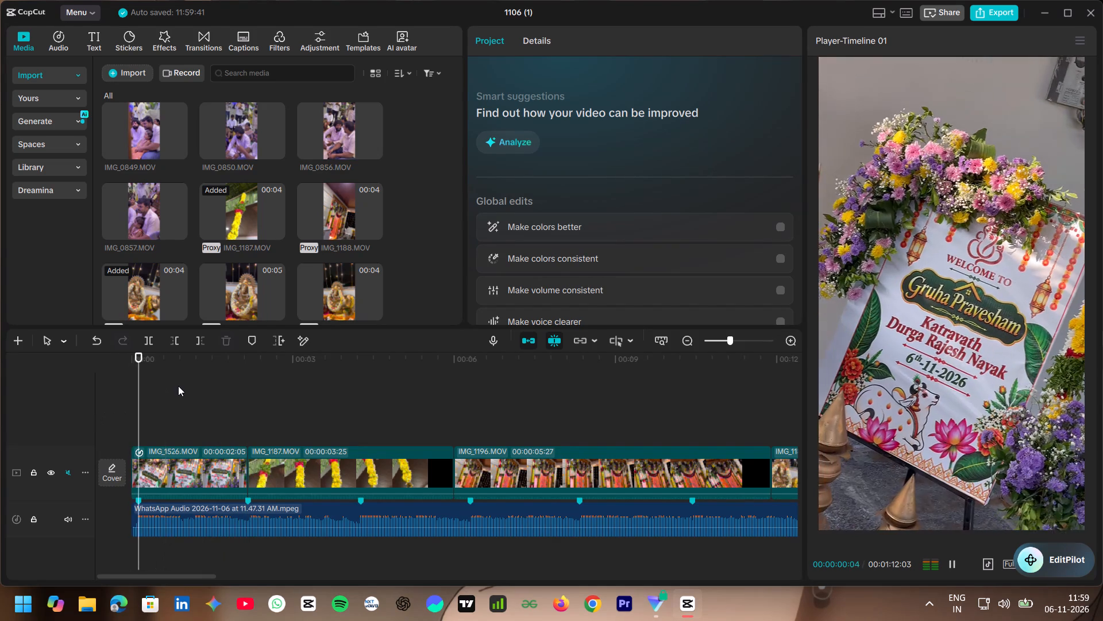
{"action": "key", "text": "space"}
{"action": "left_click", "coordinate": [196, 385]}
{"action": "left_click_drag", "start_coordinate": [196, 385], "coordinate": [190, 391]}
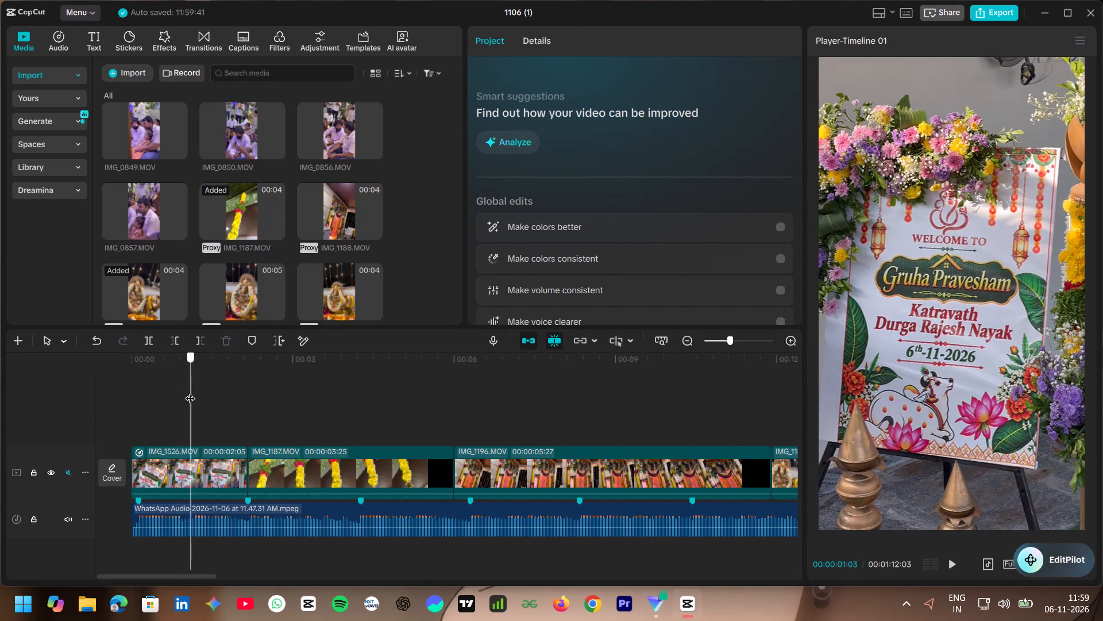
{"action": "left_click_drag", "start_coordinate": [190, 391], "coordinate": [103, 416]}
{"action": "key", "text": "space"}
{"action": "key", "text": "space"}
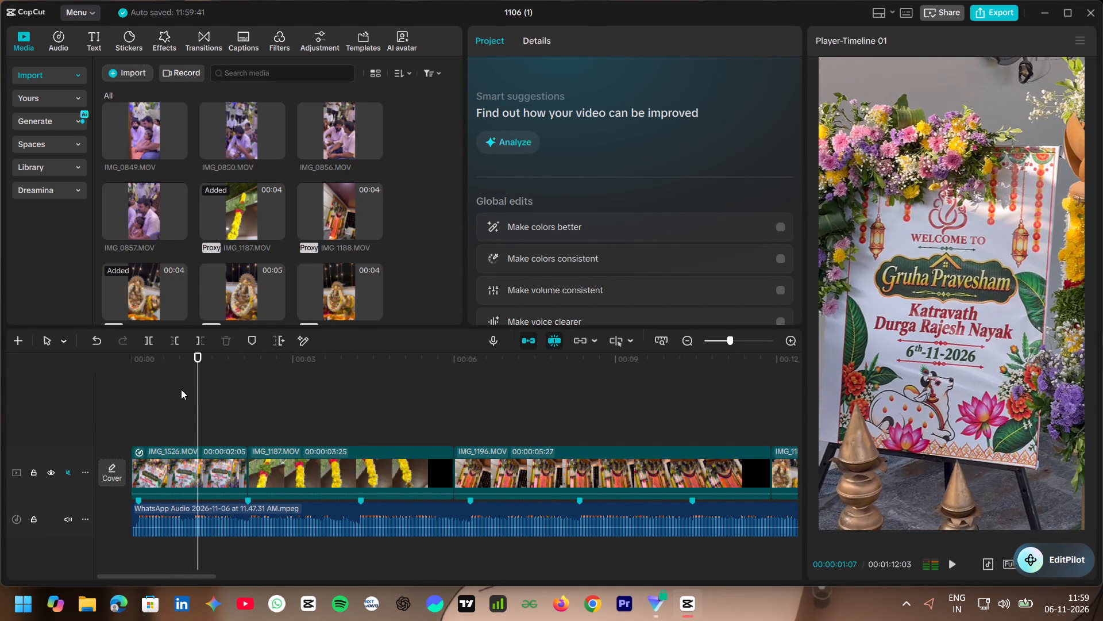
{"action": "left_click", "coordinate": [190, 389]}
{"action": "left_click_drag", "start_coordinate": [190, 389], "coordinate": [195, 397]}
Trim the end of the opening clip IMG_1526.MOV back to 00:00:01:05.
{"action": "left_click", "coordinate": [220, 519]}
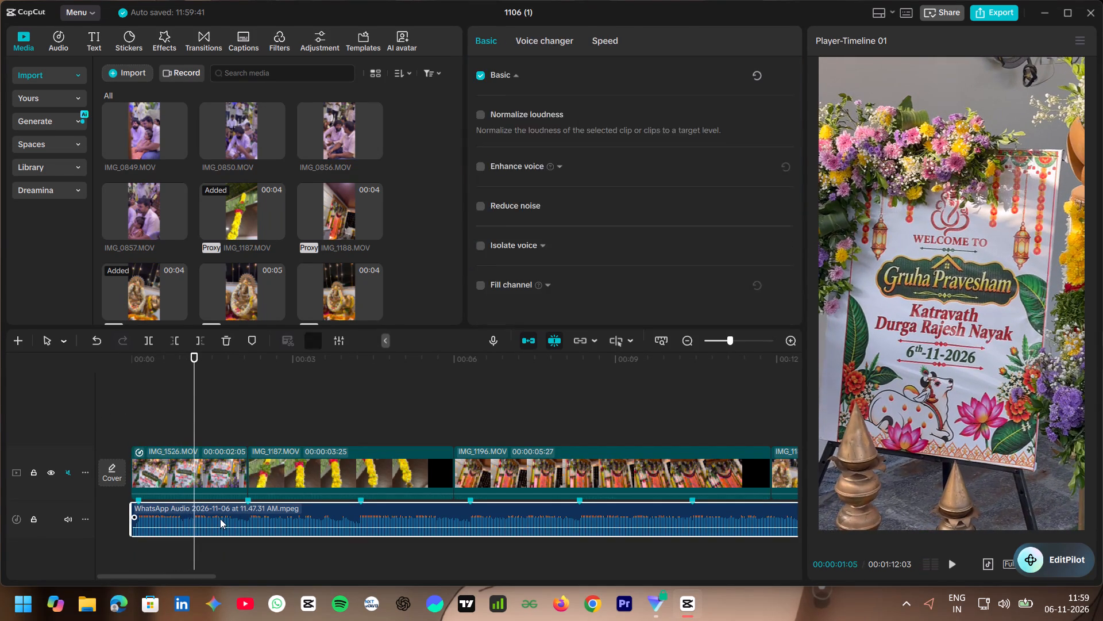
{"action": "left_click", "coordinate": [202, 462]}
{"action": "left_click_drag", "start_coordinate": [246, 459], "coordinate": [247, 459]}
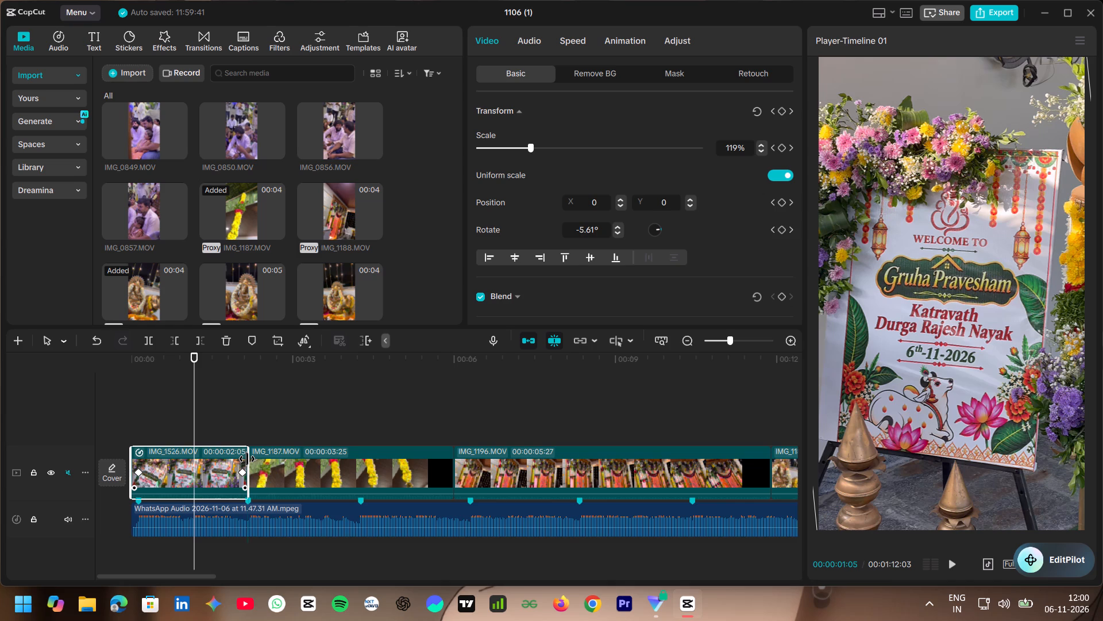
{"action": "left_click_drag", "start_coordinate": [247, 459], "coordinate": [194, 462]}
Play the shortened opening clip from the start to check the cut into IMG_1187.MOV.
{"action": "left_click", "coordinate": [173, 410]}
{"action": "left_click_drag", "start_coordinate": [173, 410], "coordinate": [178, 412]}
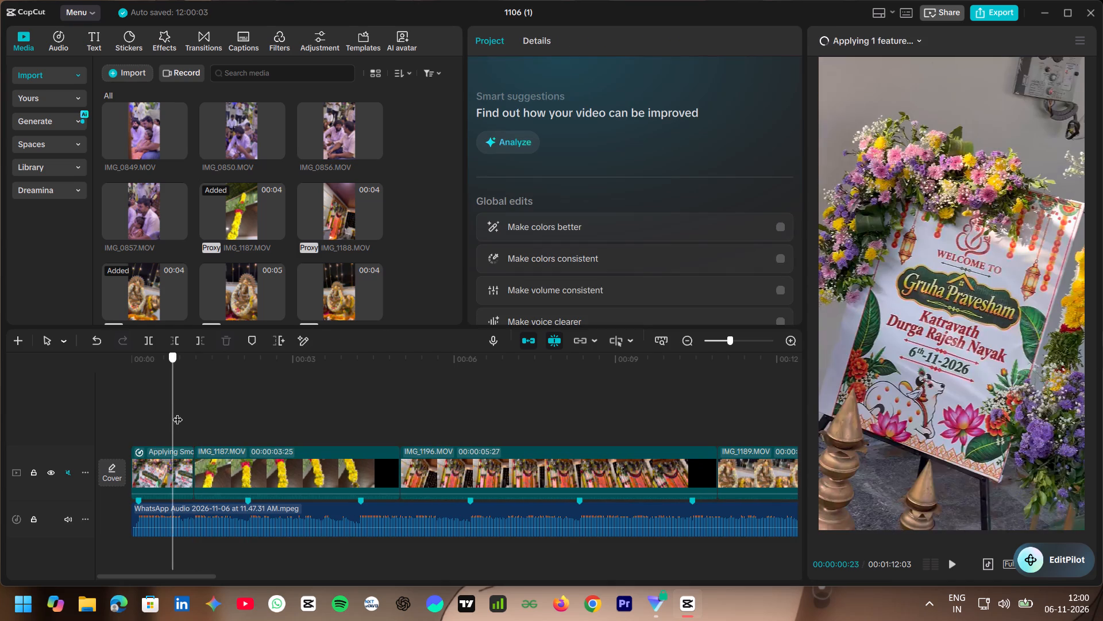
{"action": "left_click_drag", "start_coordinate": [178, 412], "coordinate": [197, 428]}
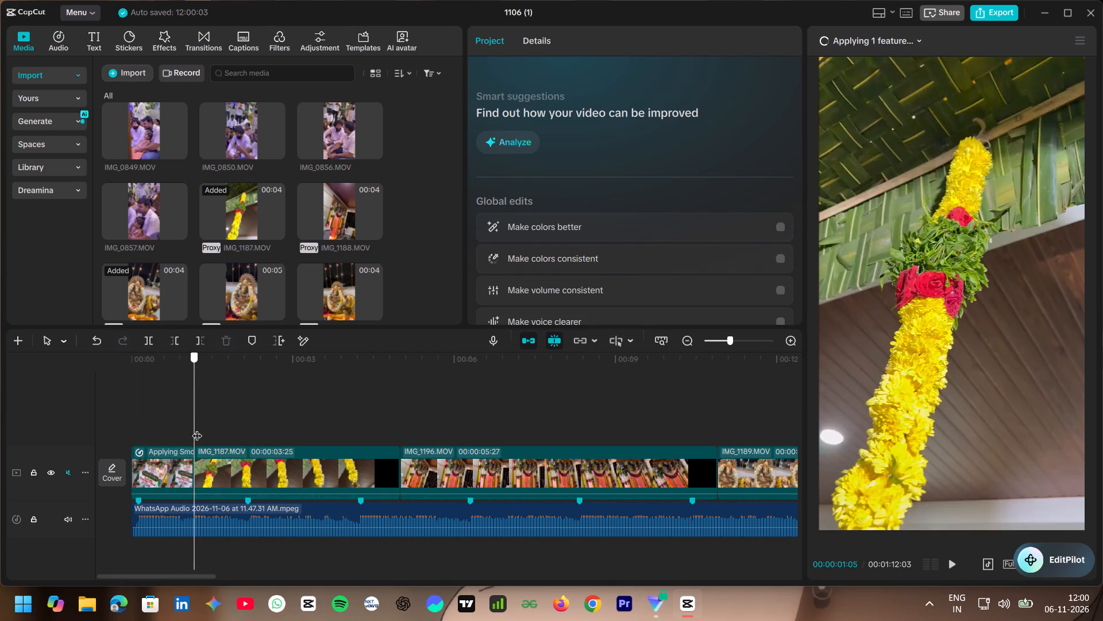
{"action": "left_click_drag", "start_coordinate": [197, 428], "coordinate": [87, 413]}
{"action": "key", "text": "space"}
{"action": "key", "text": "space"}
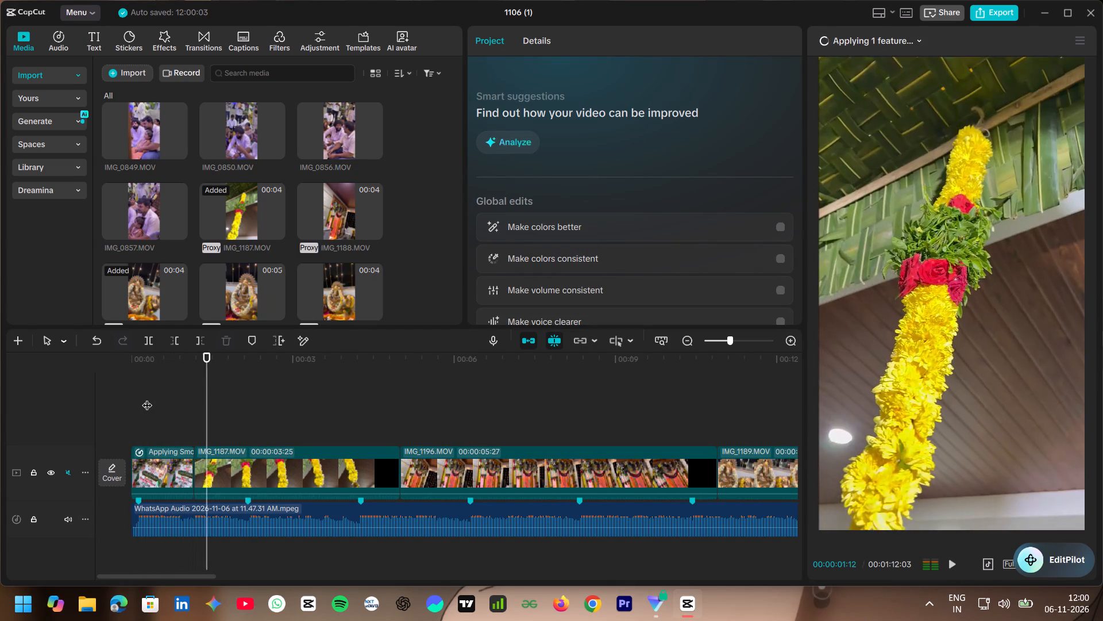
{"action": "left_click", "coordinate": [147, 398]}
{"action": "left_click_drag", "start_coordinate": [147, 398], "coordinate": [144, 405]}
Inspect the opening clip's speed curve and Smooth slow-mo settings.
{"action": "left_click", "coordinate": [158, 473]}
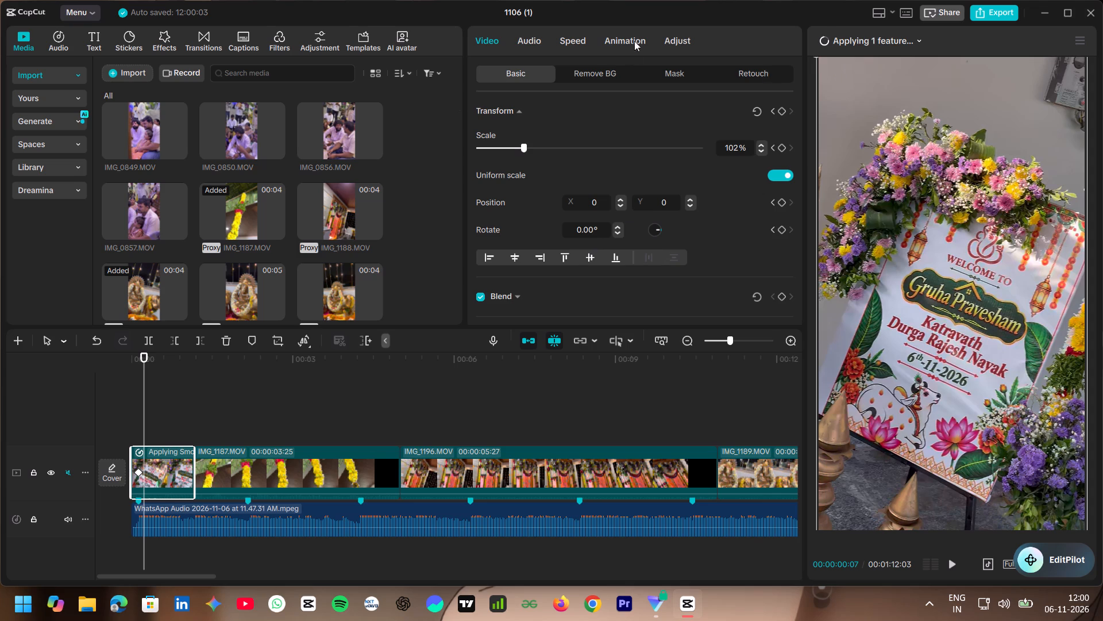
{"action": "left_click", "coordinate": [571, 42]}
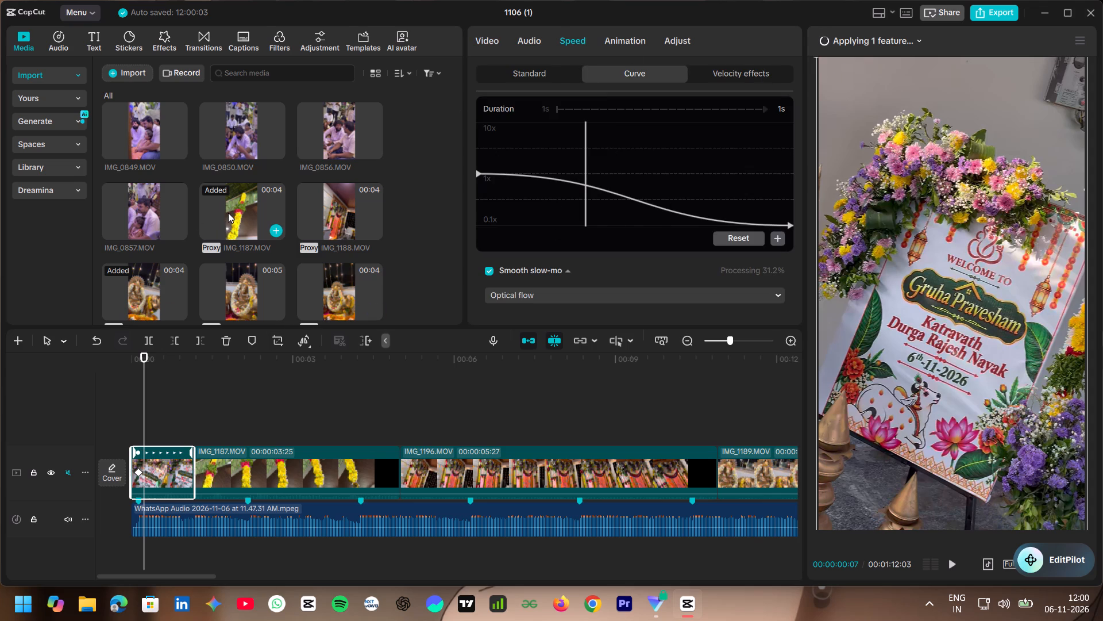
{"action": "scroll", "coordinate": [228, 213], "scroll_direction": "up", "scroll_amount": 2}
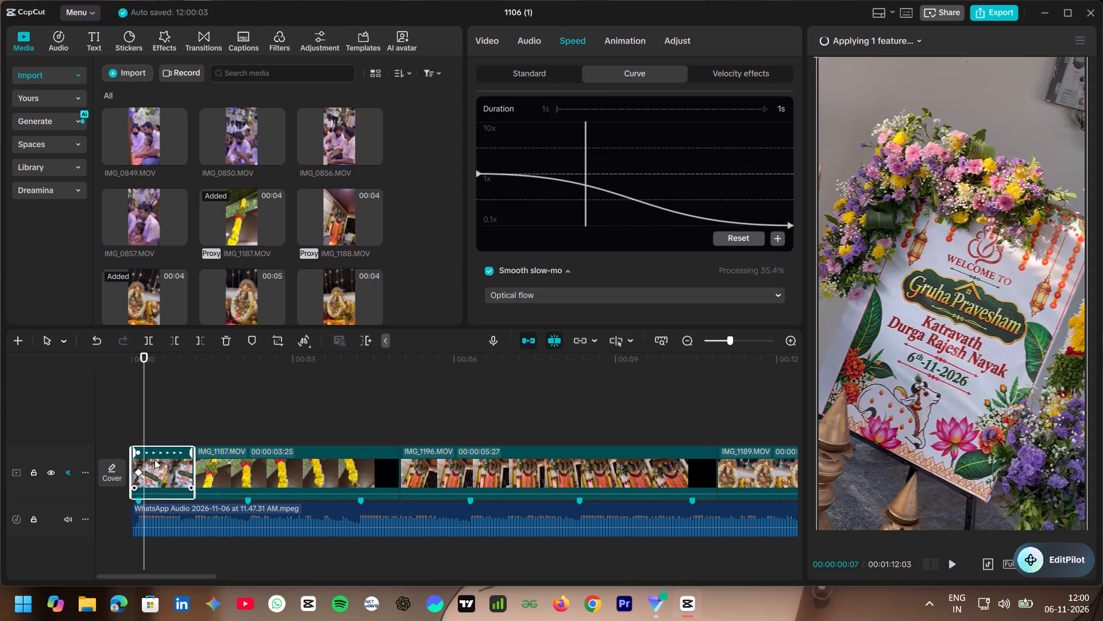
{"action": "right_click", "coordinate": [155, 459]}
{"action": "left_click", "coordinate": [141, 406]}
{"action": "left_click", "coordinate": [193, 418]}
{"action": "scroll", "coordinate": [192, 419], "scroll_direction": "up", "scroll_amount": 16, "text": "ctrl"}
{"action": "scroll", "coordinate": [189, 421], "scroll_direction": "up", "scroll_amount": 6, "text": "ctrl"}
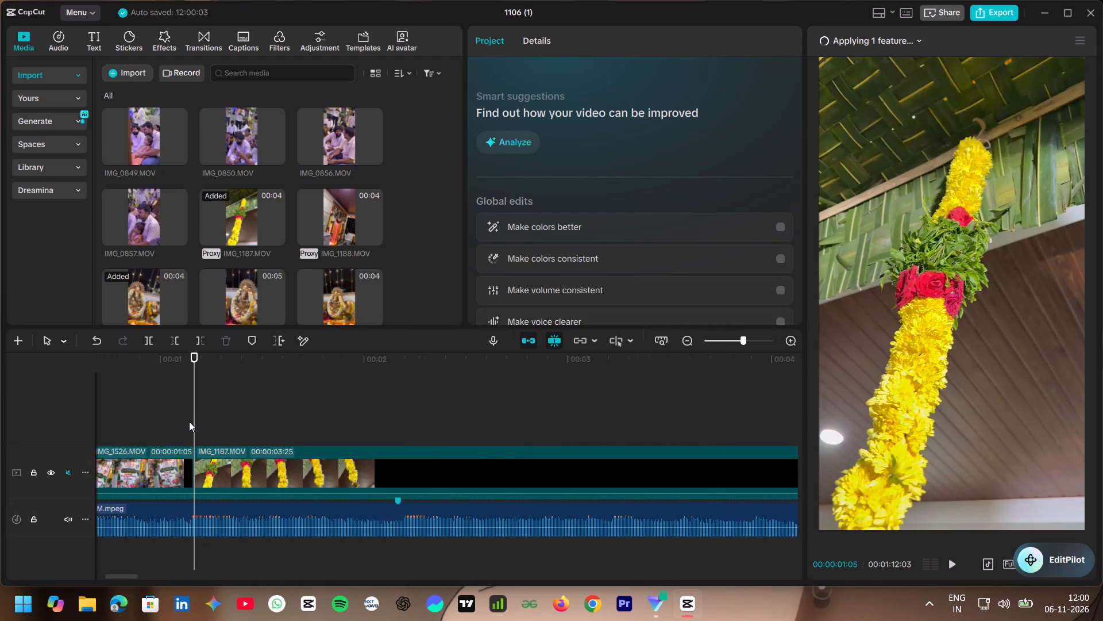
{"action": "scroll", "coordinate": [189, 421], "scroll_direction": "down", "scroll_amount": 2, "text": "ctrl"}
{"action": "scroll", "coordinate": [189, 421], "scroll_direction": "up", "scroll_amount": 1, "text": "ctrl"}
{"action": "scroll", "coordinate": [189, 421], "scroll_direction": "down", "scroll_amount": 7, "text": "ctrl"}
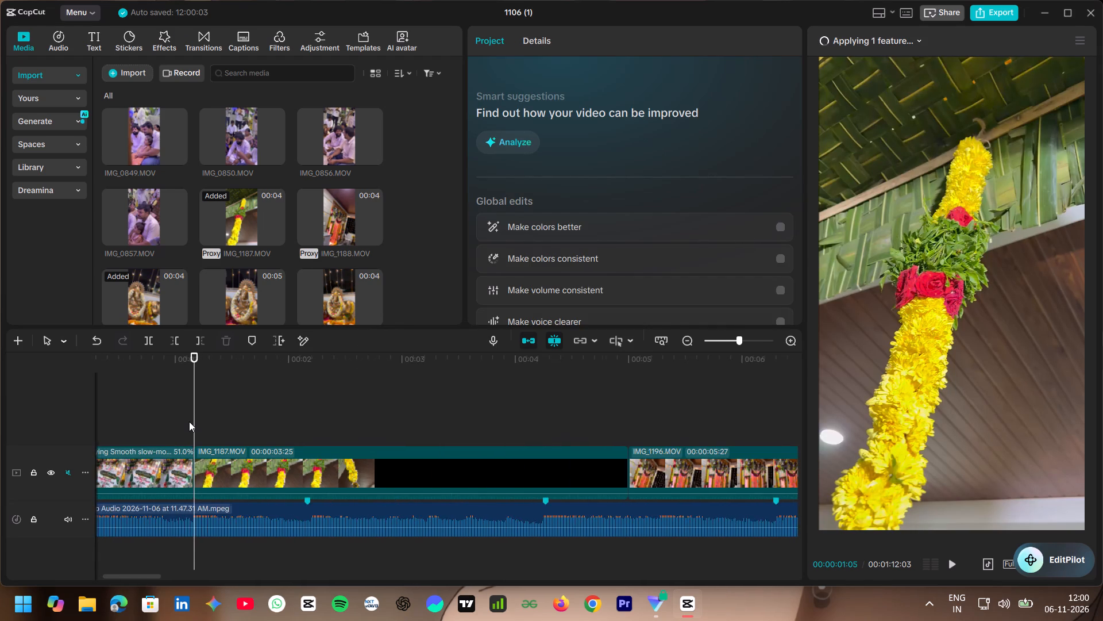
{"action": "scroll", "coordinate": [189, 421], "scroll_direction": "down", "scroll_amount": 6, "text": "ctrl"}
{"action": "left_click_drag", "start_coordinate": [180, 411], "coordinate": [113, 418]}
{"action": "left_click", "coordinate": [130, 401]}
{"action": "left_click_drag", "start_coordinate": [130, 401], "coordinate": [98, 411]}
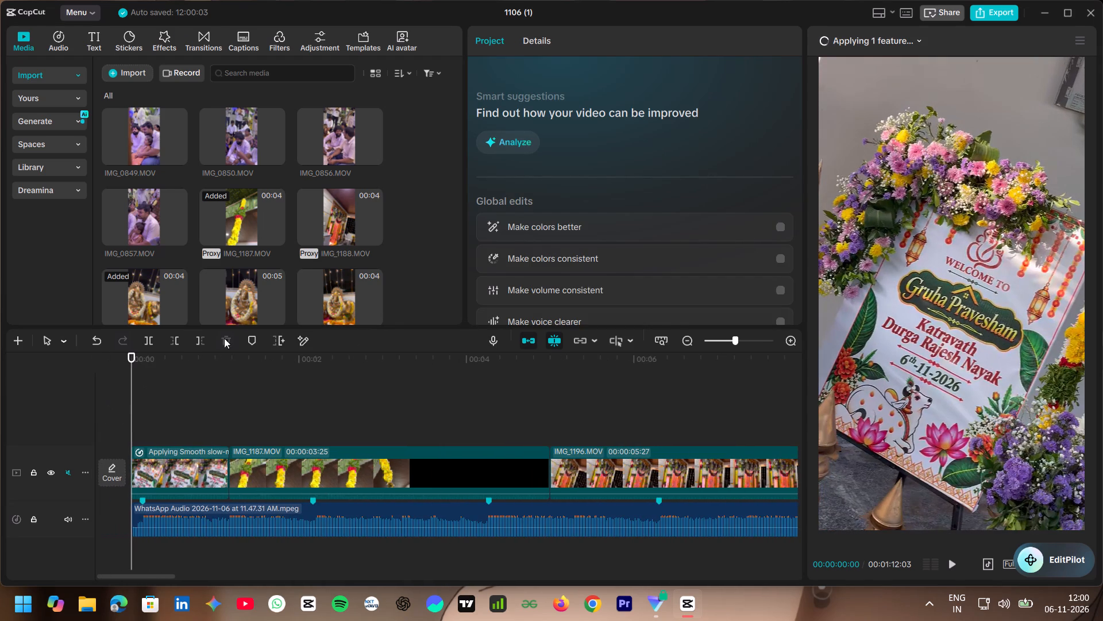
Search the imported media for the opening clip's source file using 1526.
{"action": "scroll", "coordinate": [301, 240], "scroll_direction": "down", "scroll_amount": 9}
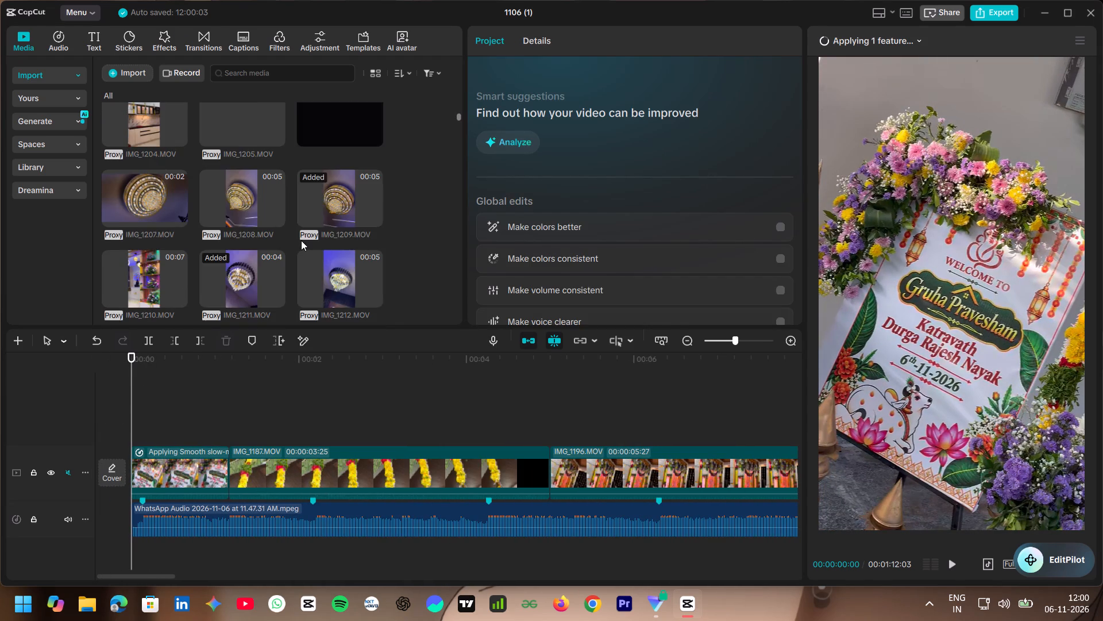
{"action": "scroll", "coordinate": [301, 240], "scroll_direction": "down", "scroll_amount": 15}
{"action": "scroll", "coordinate": [301, 240], "scroll_direction": "down", "scroll_amount": 16}
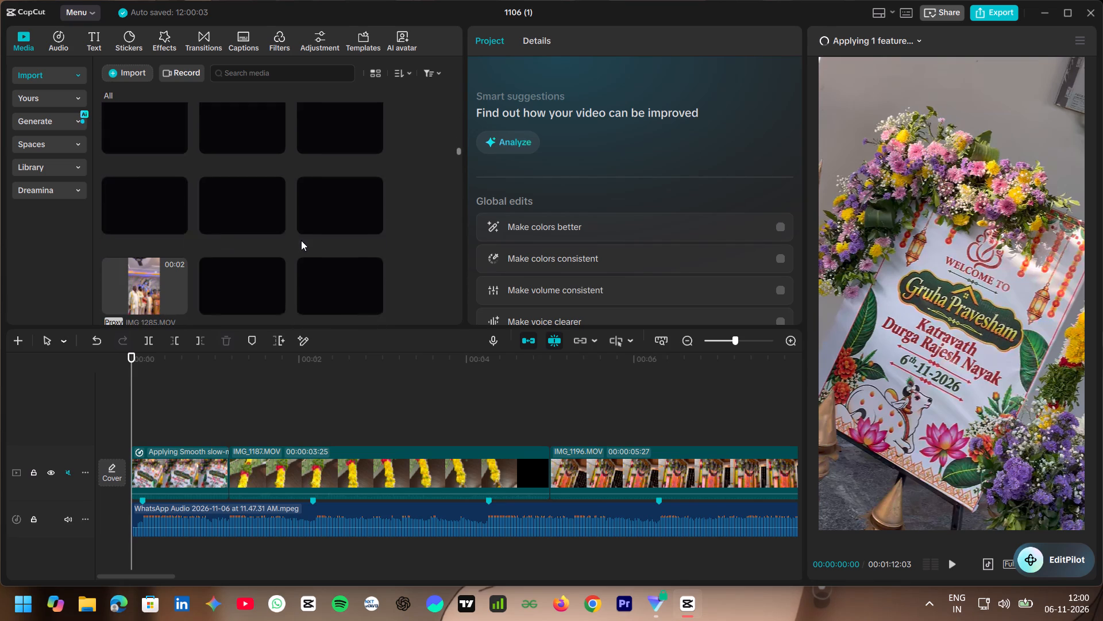
{"action": "left_click", "coordinate": [284, 71]}
{"action": "type", "text": "1526"}
{"action": "key", "text": "Return"}
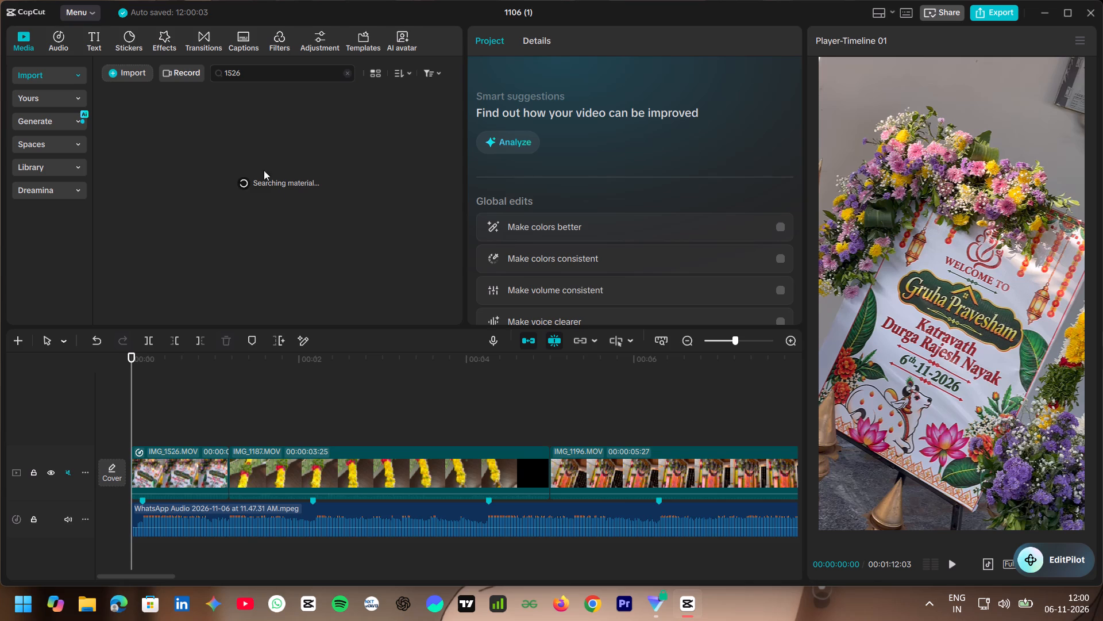
{"action": "scroll", "coordinate": [261, 186], "scroll_direction": "up", "scroll_amount": 4}
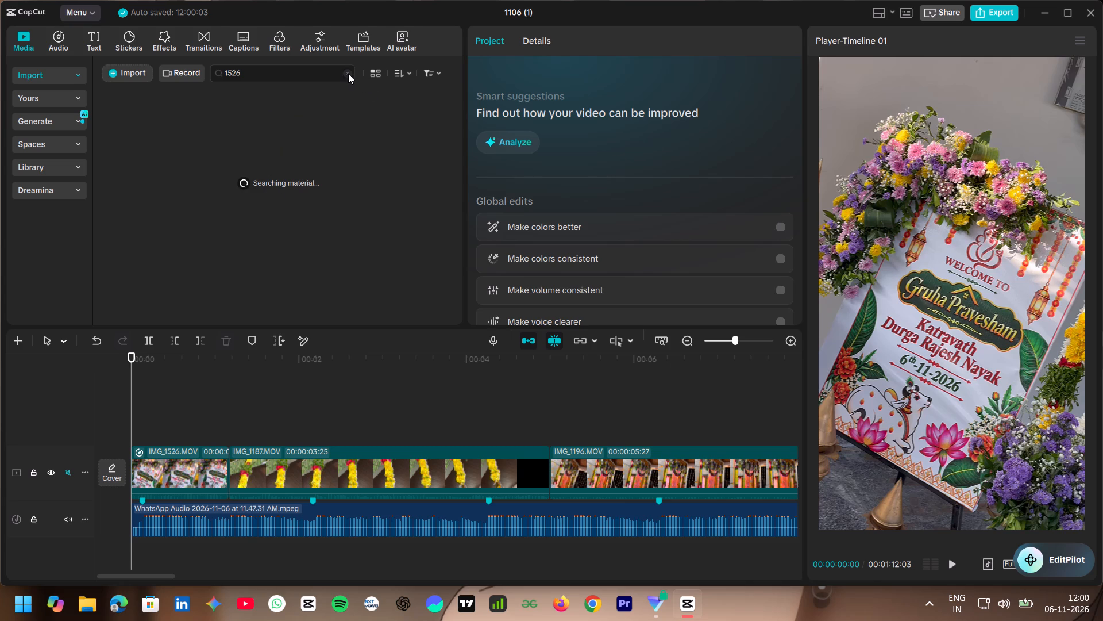
Clear the 1526 media search, locate IMG_1526.MOV among the imported clips and preview it.
{"action": "left_click", "coordinate": [348, 74]}
{"action": "scroll", "coordinate": [318, 140], "scroll_direction": "down", "scroll_amount": 10}
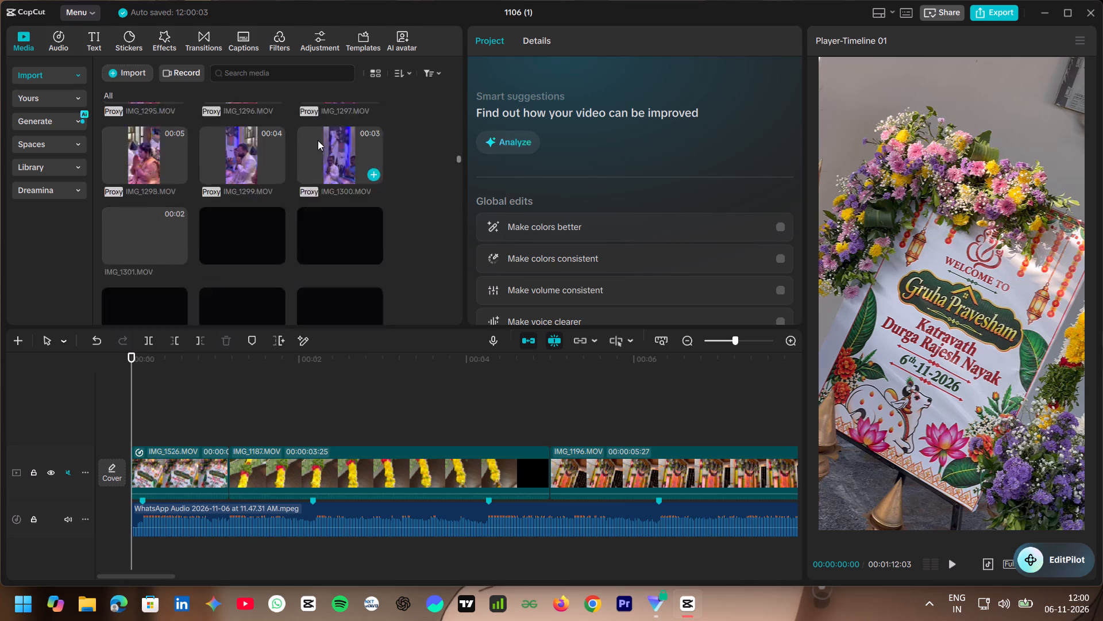
{"action": "scroll", "coordinate": [318, 140], "scroll_direction": "down", "scroll_amount": 8}
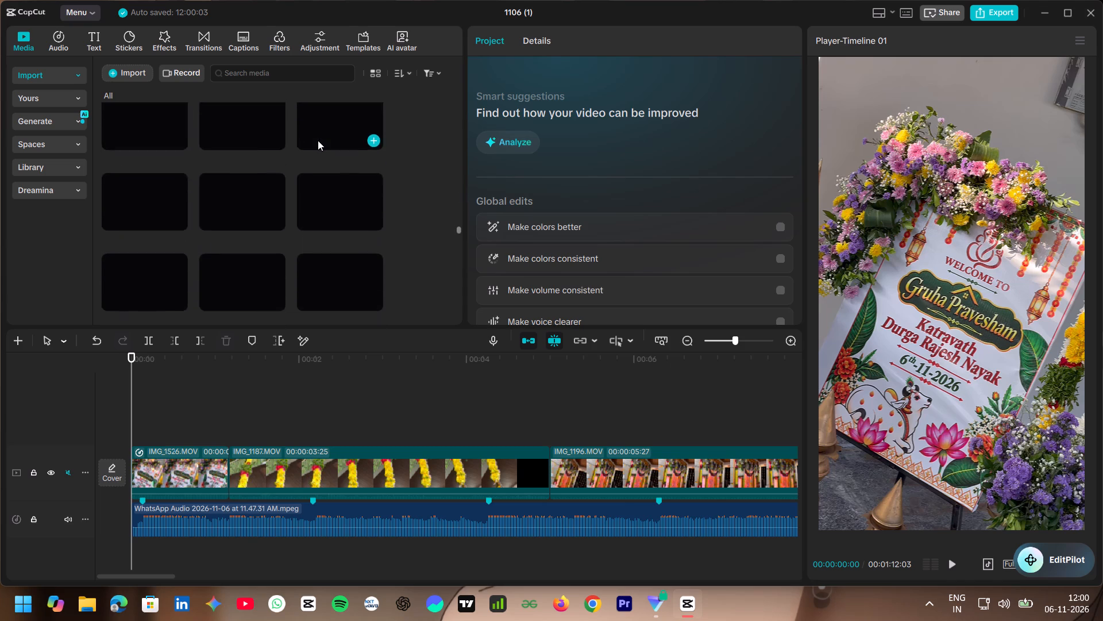
{"action": "scroll", "coordinate": [318, 140], "scroll_direction": "down", "scroll_amount": 2}
{"action": "scroll", "coordinate": [318, 140], "scroll_direction": "up", "scroll_amount": 1}
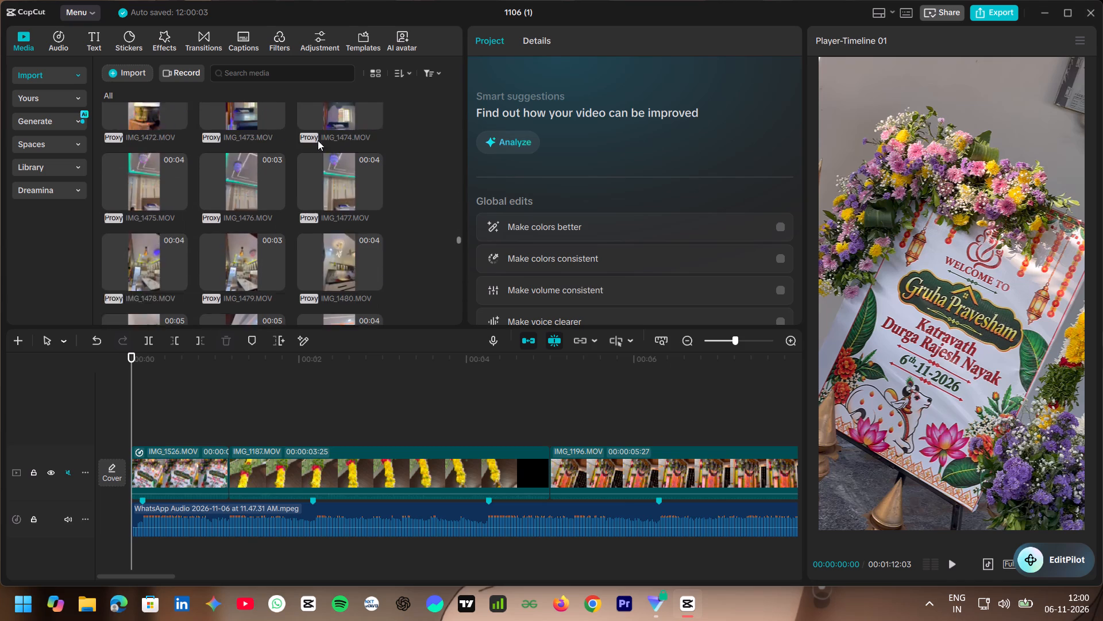
{"action": "scroll", "coordinate": [318, 140], "scroll_direction": "up", "scroll_amount": 1}
{"action": "scroll", "coordinate": [318, 140], "scroll_direction": "down", "scroll_amount": 6}
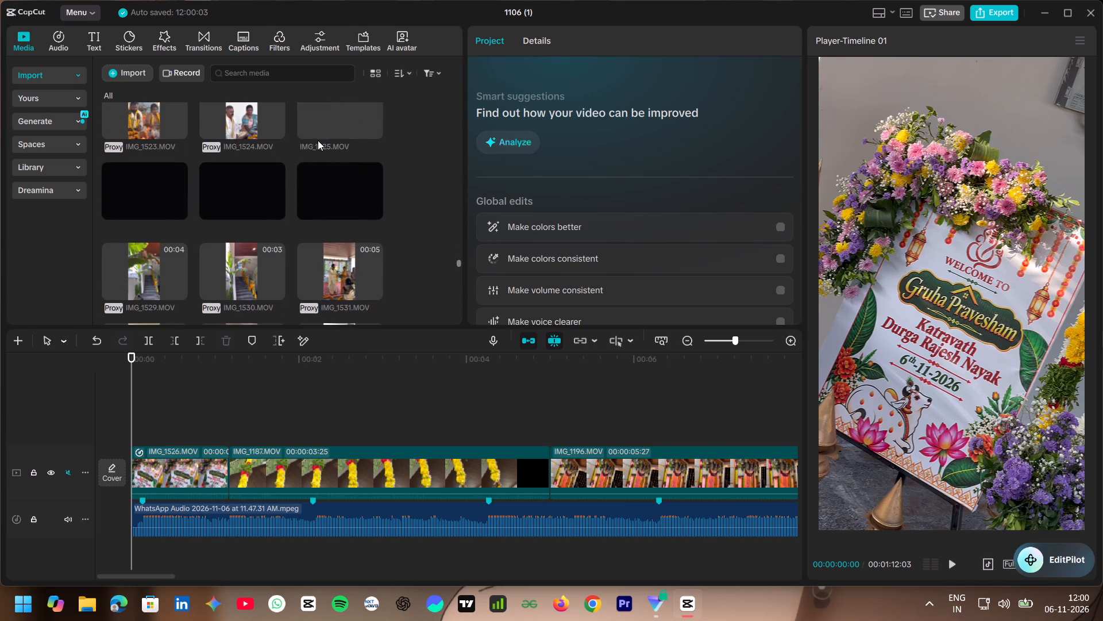
{"action": "scroll", "coordinate": [318, 140], "scroll_direction": "down", "scroll_amount": 3}
{"action": "scroll", "coordinate": [318, 140], "scroll_direction": "up", "scroll_amount": 1}
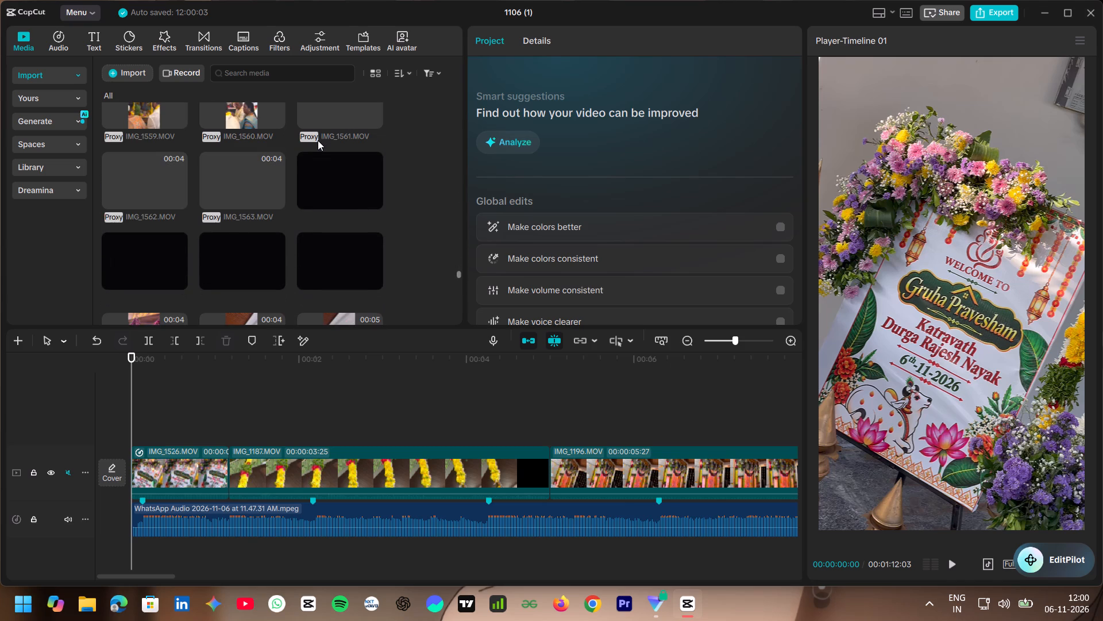
{"action": "scroll", "coordinate": [318, 140], "scroll_direction": "up", "scroll_amount": 3}
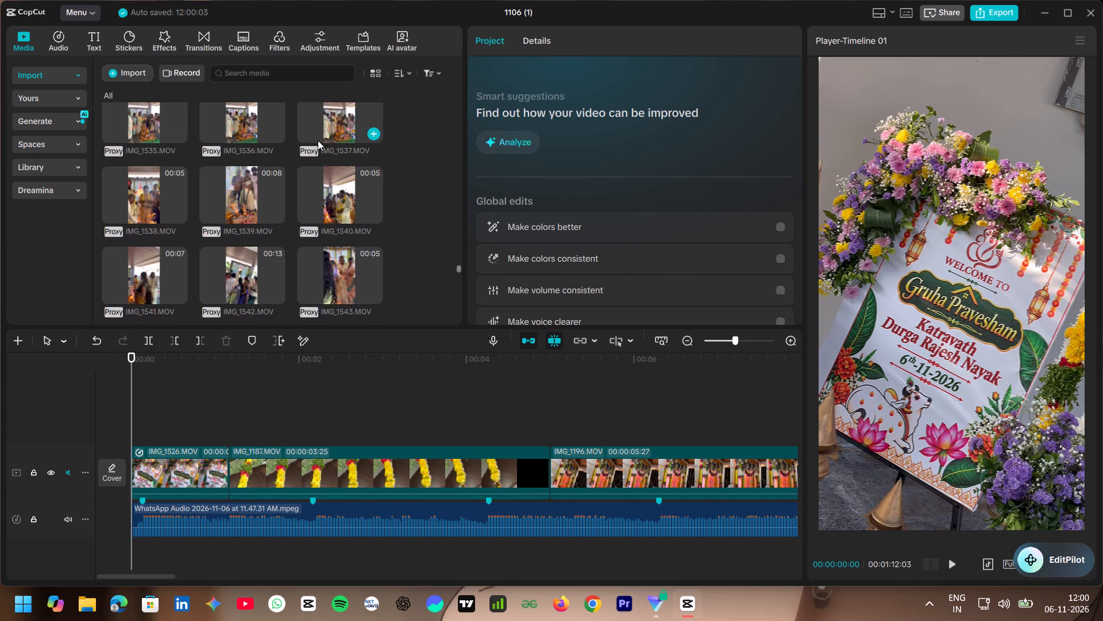
{"action": "scroll", "coordinate": [318, 140], "scroll_direction": "up", "scroll_amount": 4}
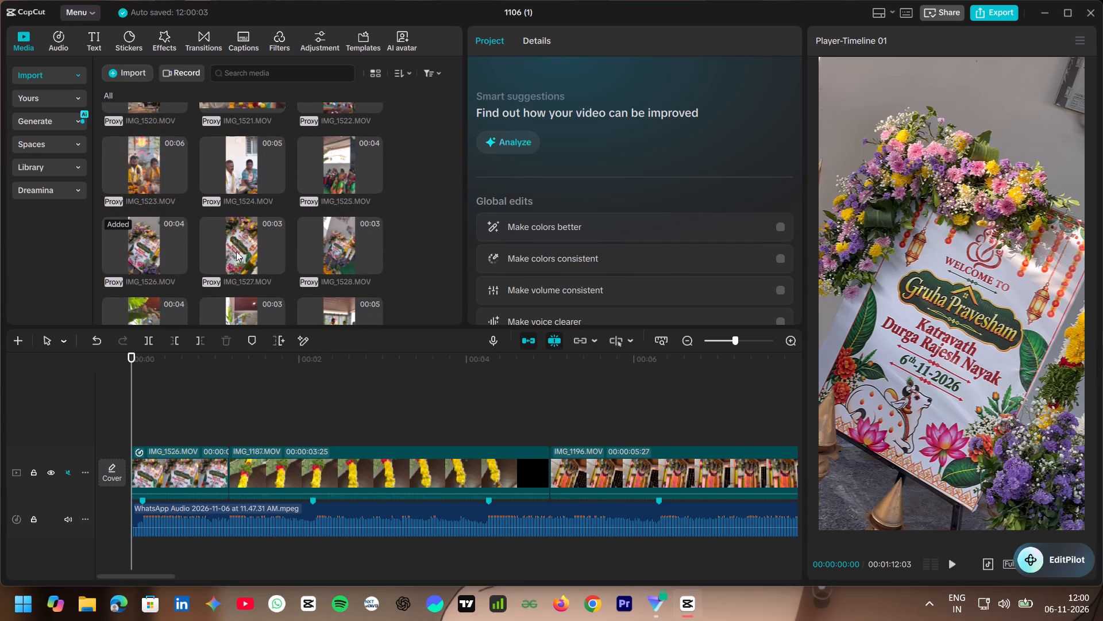
{"action": "left_click", "coordinate": [136, 258]}
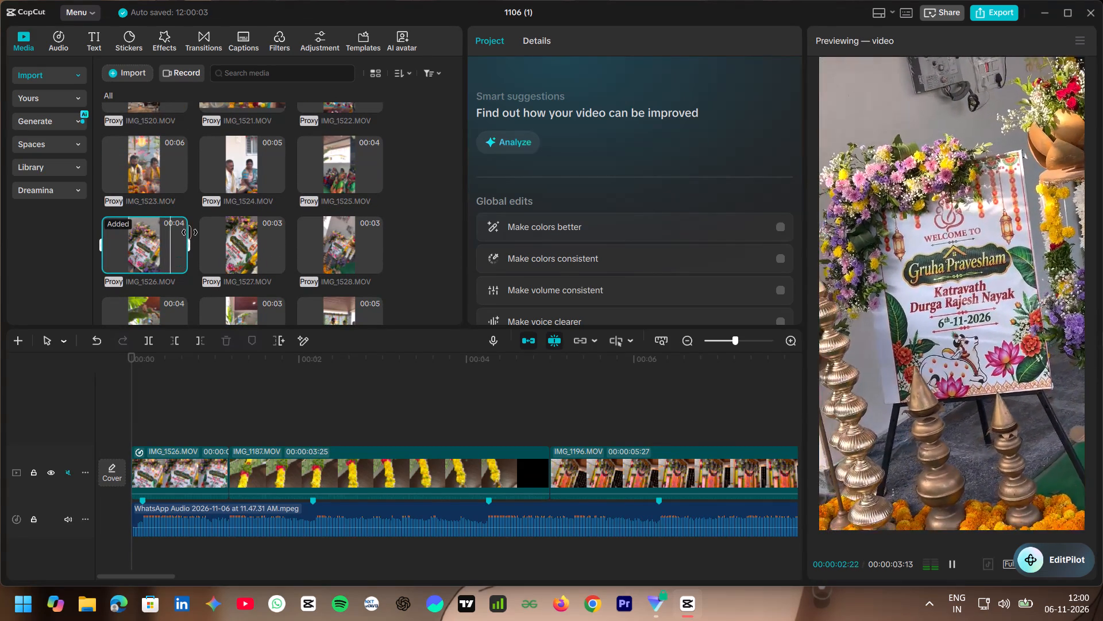
Browse the imported media and preview the alternative welcome-board clips IMG_1221.MOV, IMG_1222.MOV and IMG_1223.MOV.
{"action": "scroll", "coordinate": [281, 194], "scroll_direction": "up", "scroll_amount": 15}
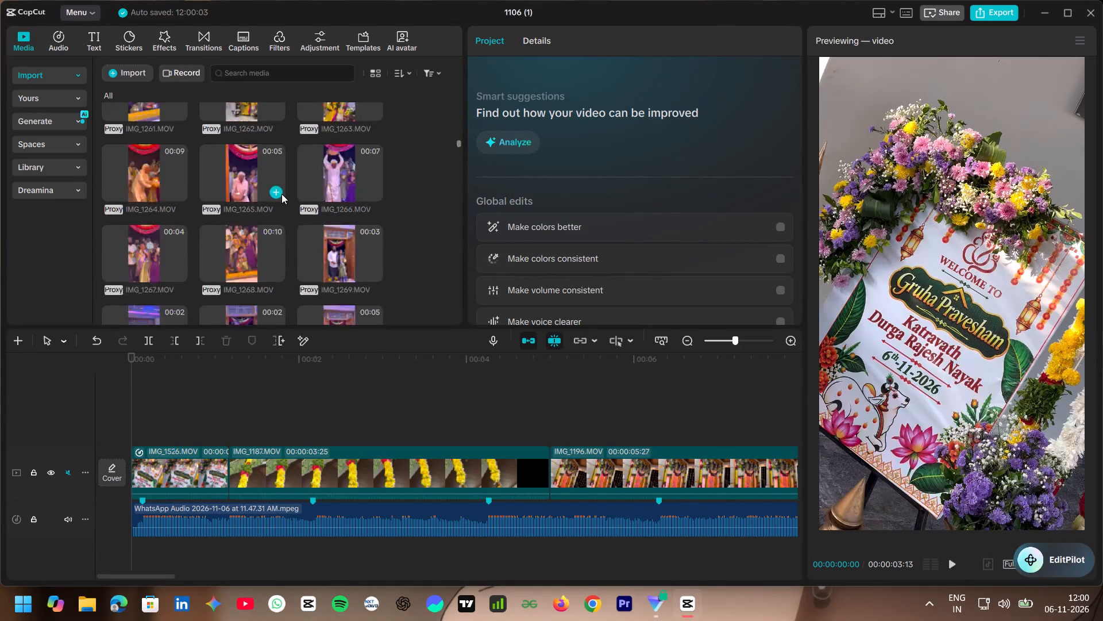
{"action": "scroll", "coordinate": [266, 209], "scroll_direction": "down", "scroll_amount": 5}
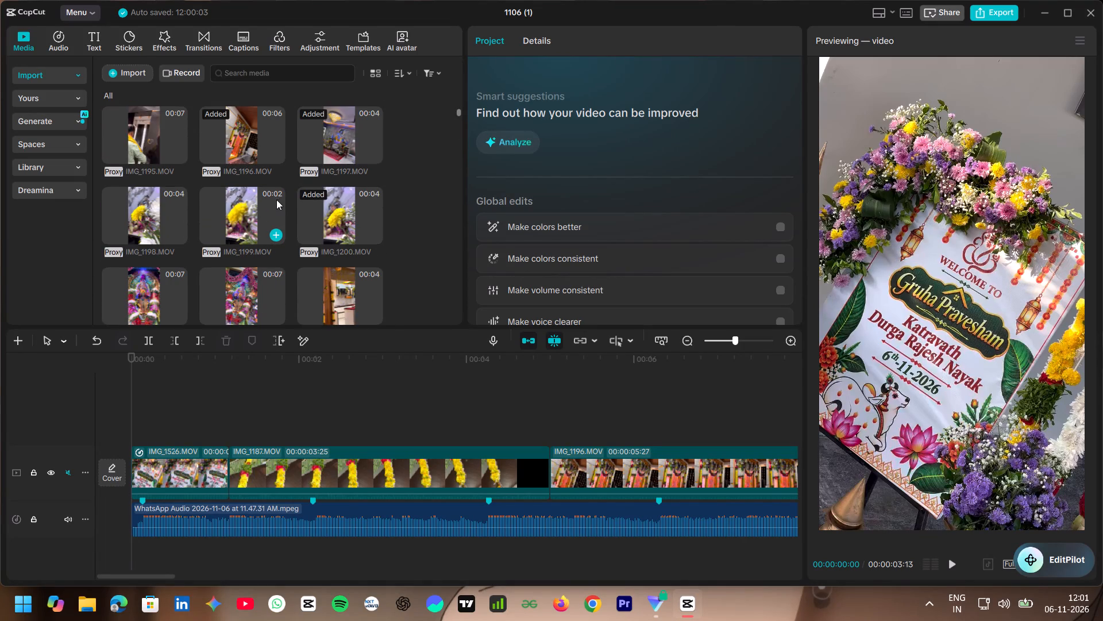
{"action": "scroll", "coordinate": [279, 197], "scroll_direction": "up", "scroll_amount": 2}
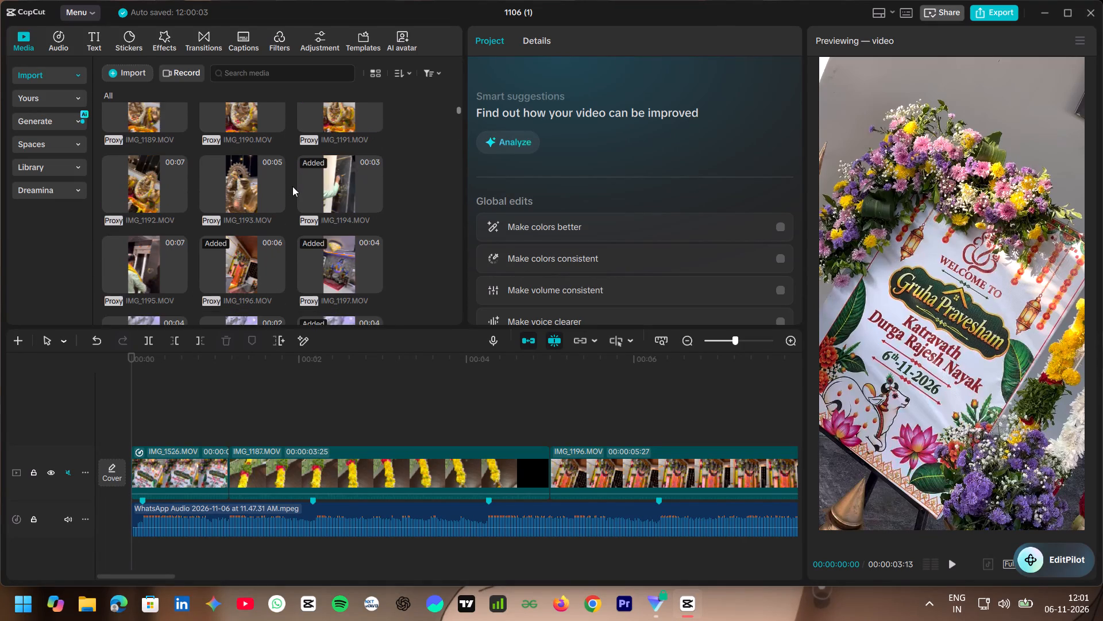
{"action": "scroll", "coordinate": [292, 186], "scroll_direction": "down", "scroll_amount": 8}
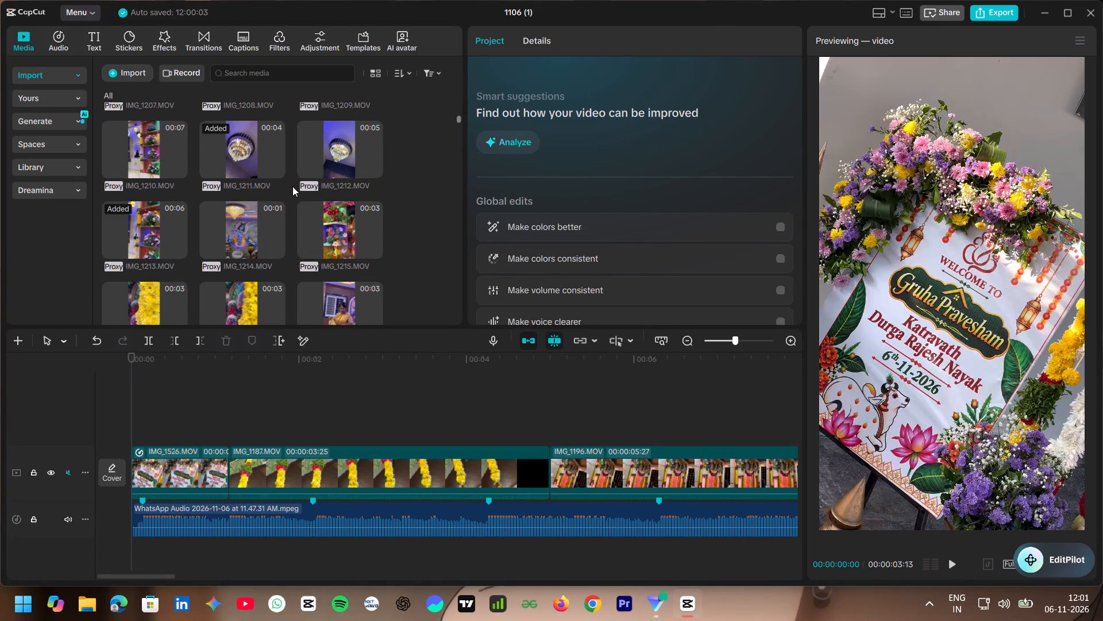
{"action": "scroll", "coordinate": [292, 186], "scroll_direction": "down", "scroll_amount": 4}
{"action": "left_click", "coordinate": [220, 218]}
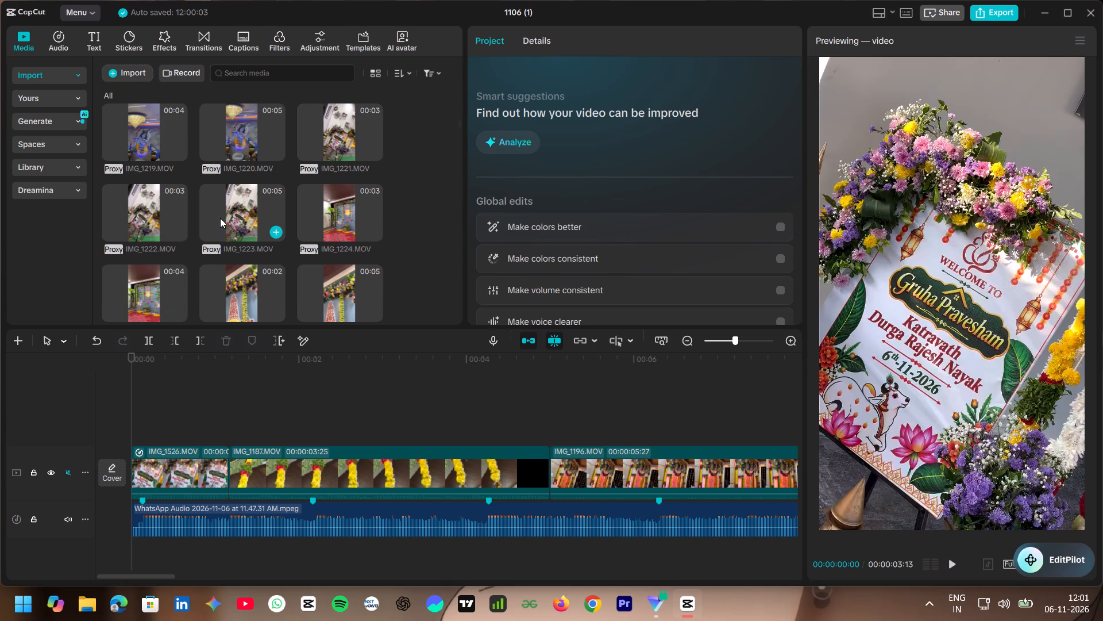
{"action": "left_click", "coordinate": [362, 124]}
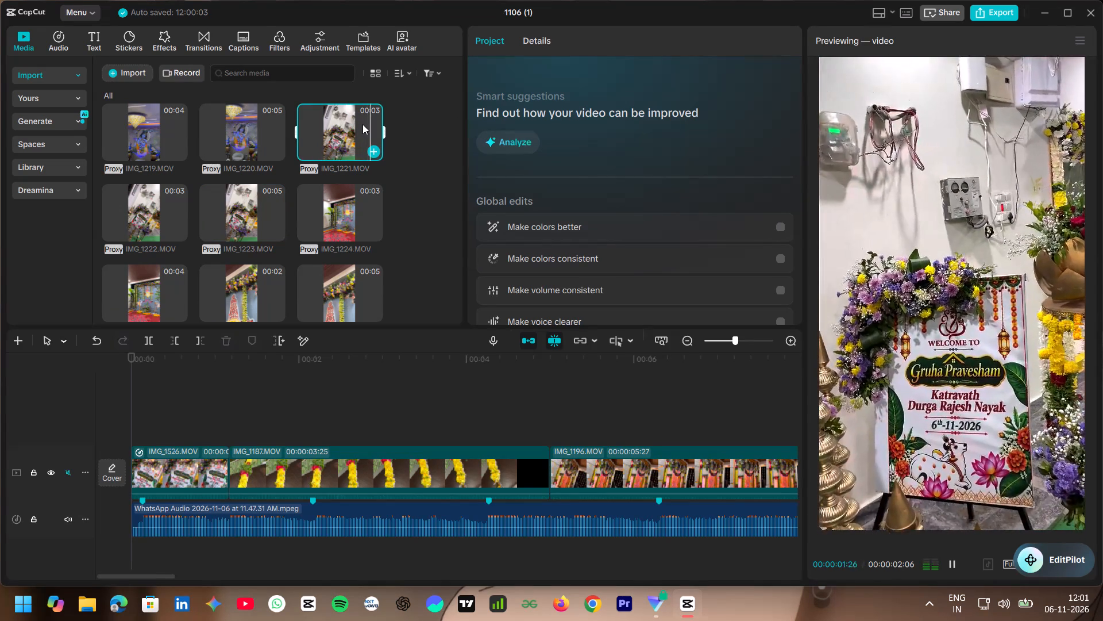
{"action": "left_click", "coordinate": [165, 196]}
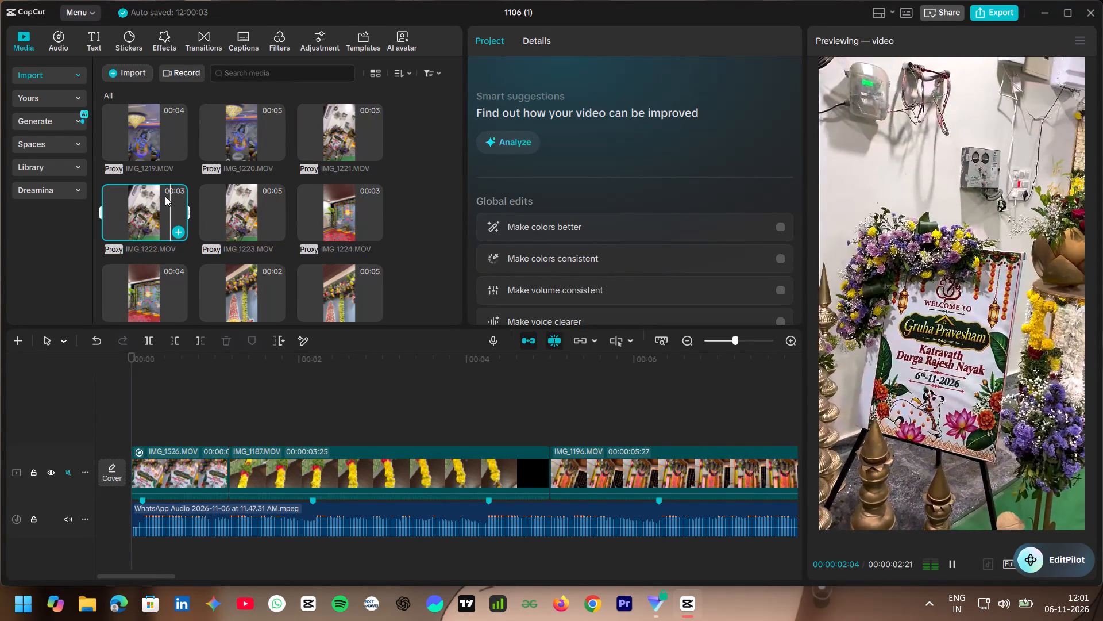
{"action": "left_click", "coordinate": [222, 211]}
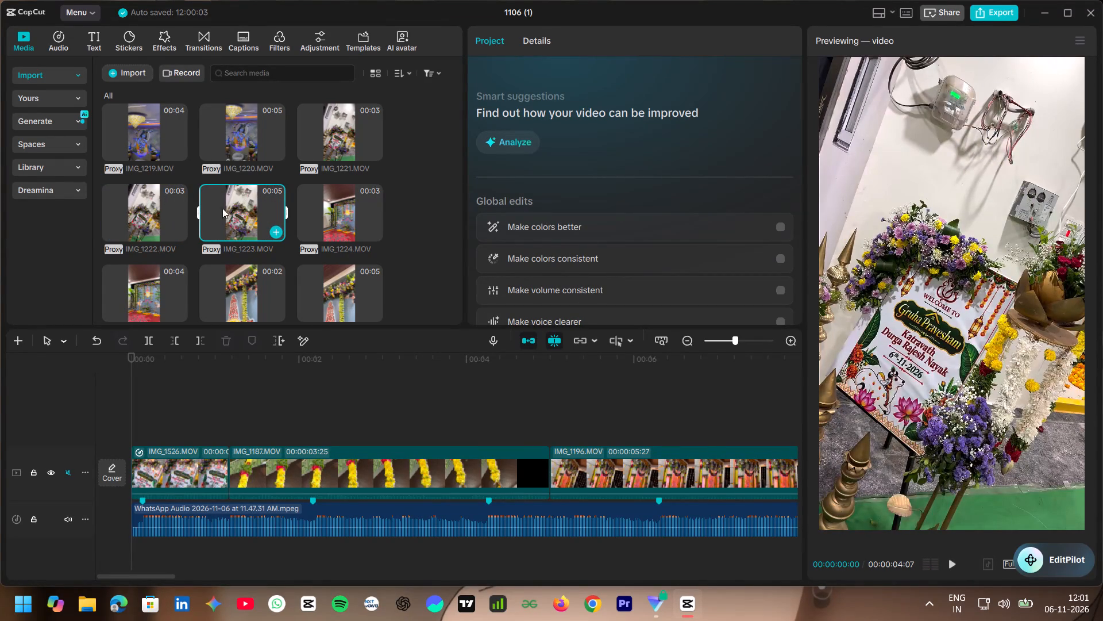
{"action": "left_click", "coordinate": [167, 208]}
{"action": "left_click", "coordinate": [261, 194]}
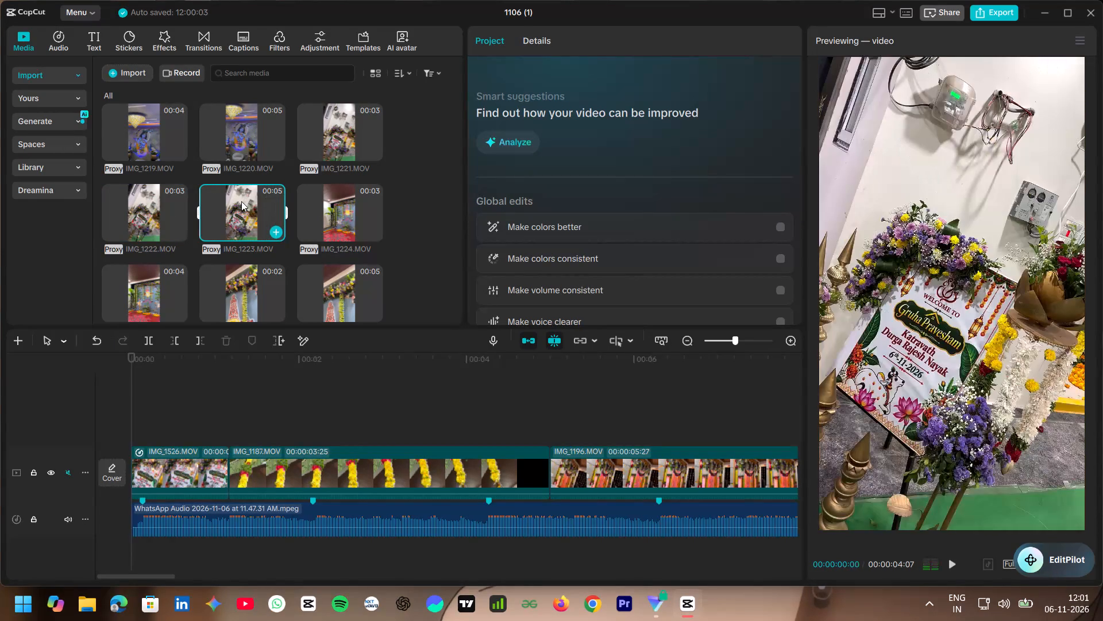
Compare the opening clip on the timeline, scrubbed to 00:00:00:23, with the source clip IMG_1223.MOV.
{"action": "left_click_drag", "start_coordinate": [245, 208], "coordinate": [243, 265]}
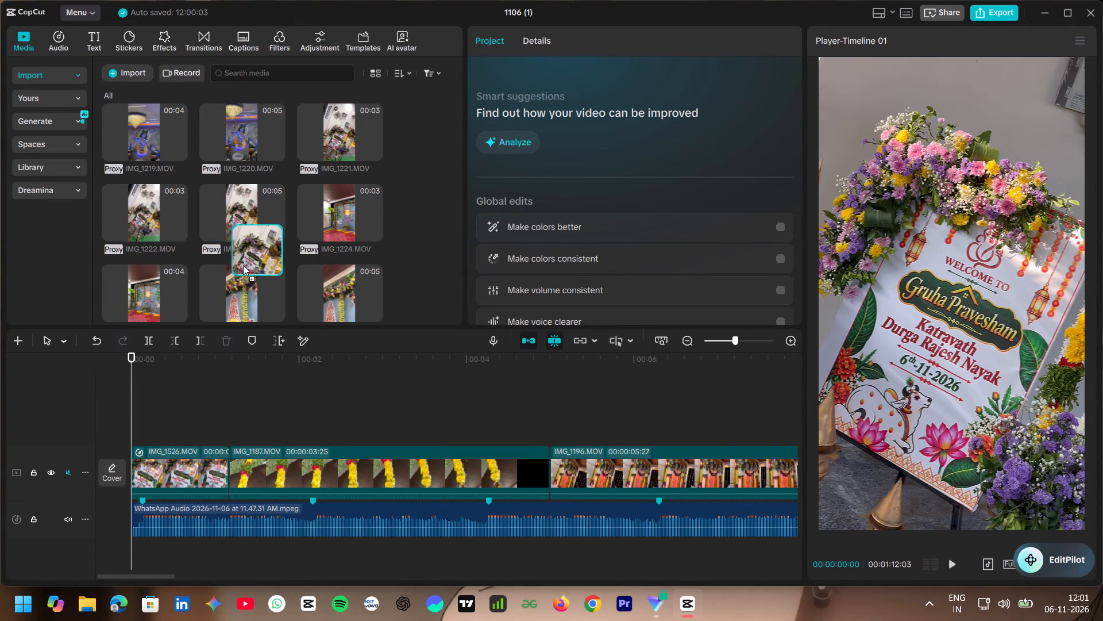
{"action": "left_click_drag", "start_coordinate": [243, 265], "coordinate": [231, 228]}
{"action": "left_click", "coordinate": [175, 426]}
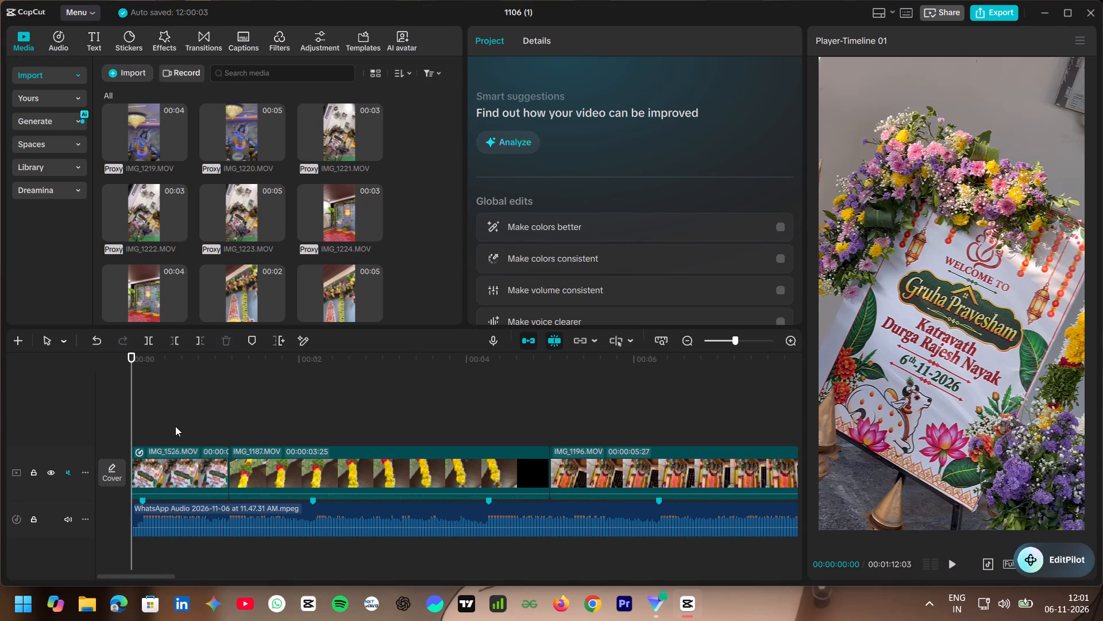
{"action": "left_click_drag", "start_coordinate": [175, 426], "coordinate": [91, 432]}
{"action": "left_click_drag", "start_coordinate": [91, 432], "coordinate": [196, 425]}
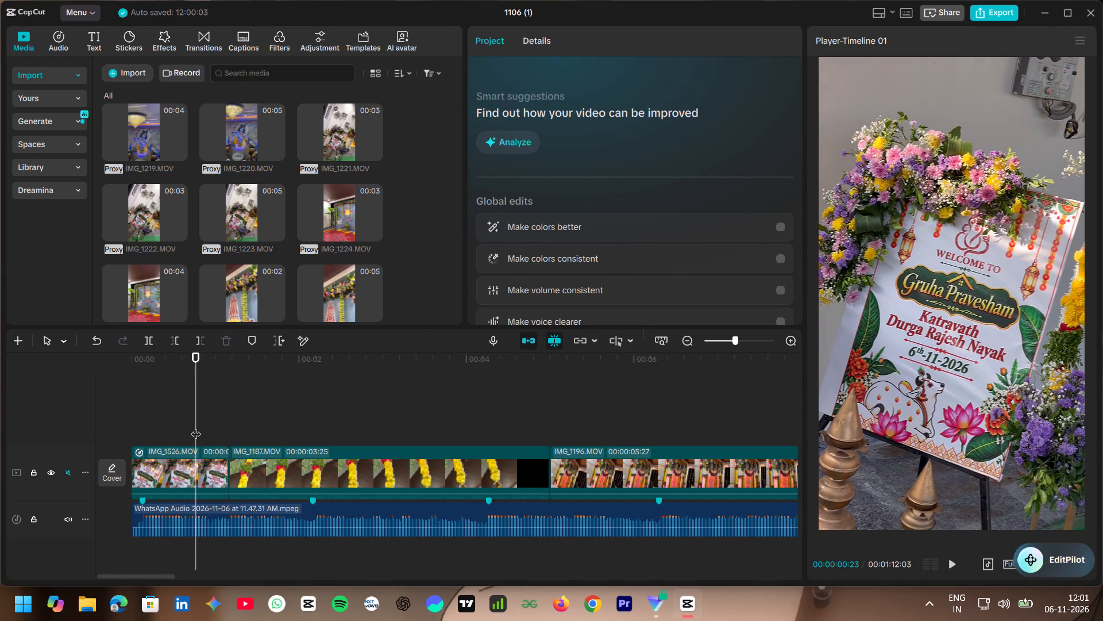
{"action": "scroll", "coordinate": [308, 186], "scroll_direction": "down", "scroll_amount": 2}
{"action": "scroll", "coordinate": [308, 186], "scroll_direction": "up", "scroll_amount": 1}
{"action": "left_click", "coordinate": [239, 159]}
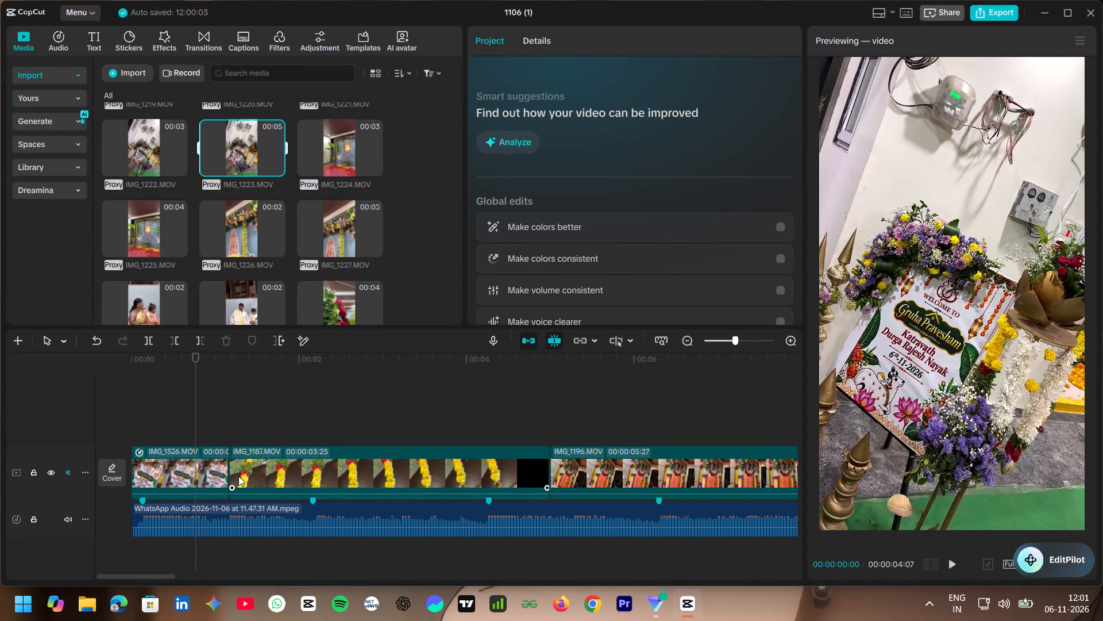
Select the opening clip IMG_1526.MOV and look through the imported media for other usable footage.
{"action": "left_click", "coordinate": [213, 468]}
{"action": "scroll", "coordinate": [259, 191], "scroll_direction": "down", "scroll_amount": 17}
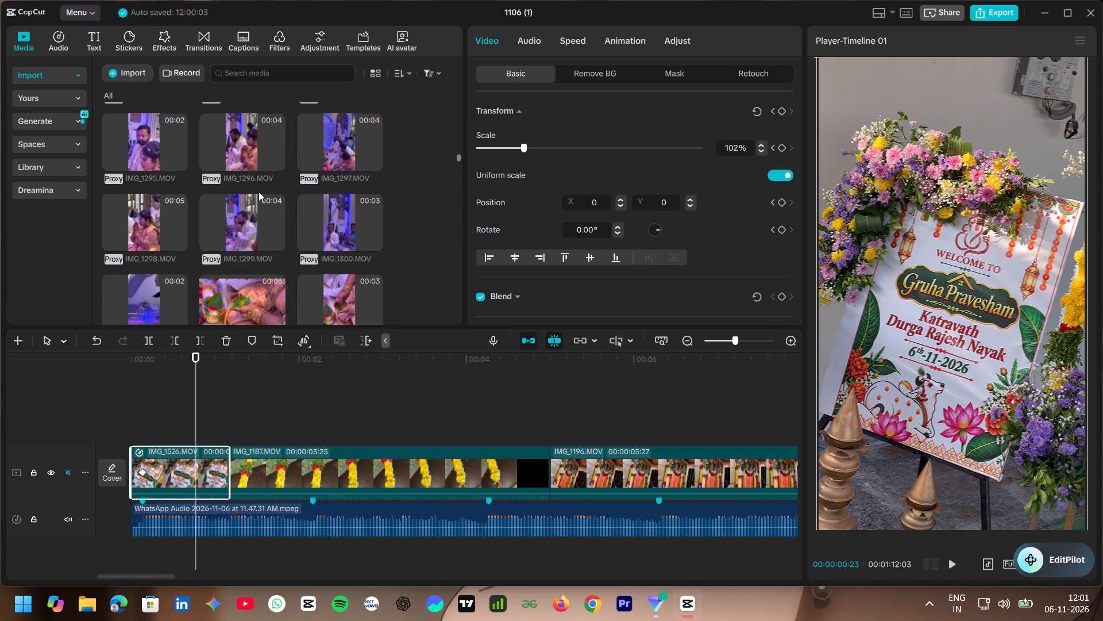
{"action": "scroll", "coordinate": [259, 191], "scroll_direction": "down", "scroll_amount": 15}
{"action": "scroll", "coordinate": [259, 191], "scroll_direction": "up", "scroll_amount": 2}
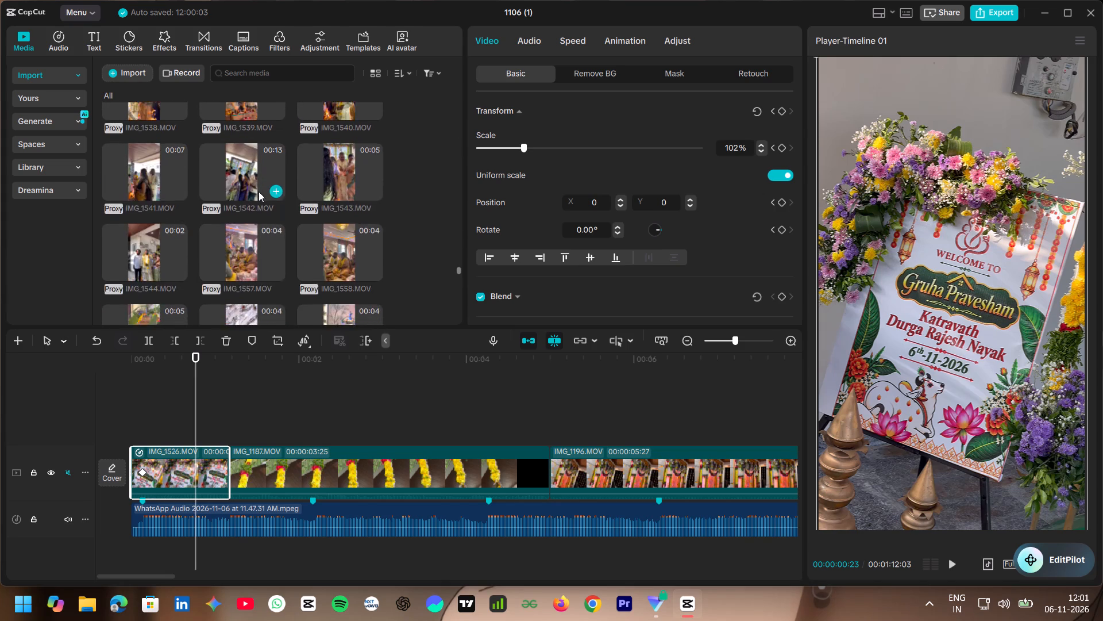
{"action": "scroll", "coordinate": [259, 191], "scroll_direction": "up", "scroll_amount": 2}
{"action": "scroll", "coordinate": [259, 191], "scroll_direction": "down", "scroll_amount": 1}
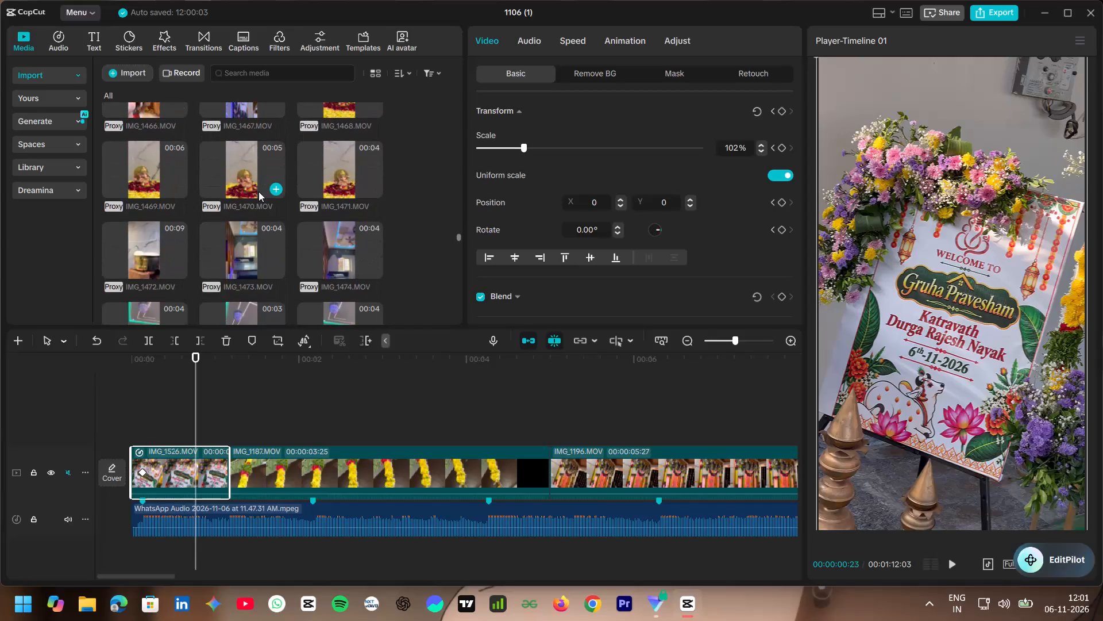
{"action": "scroll", "coordinate": [259, 191], "scroll_direction": "down", "scroll_amount": 1}
{"action": "scroll", "coordinate": [292, 232], "scroll_direction": "down", "scroll_amount": 2}
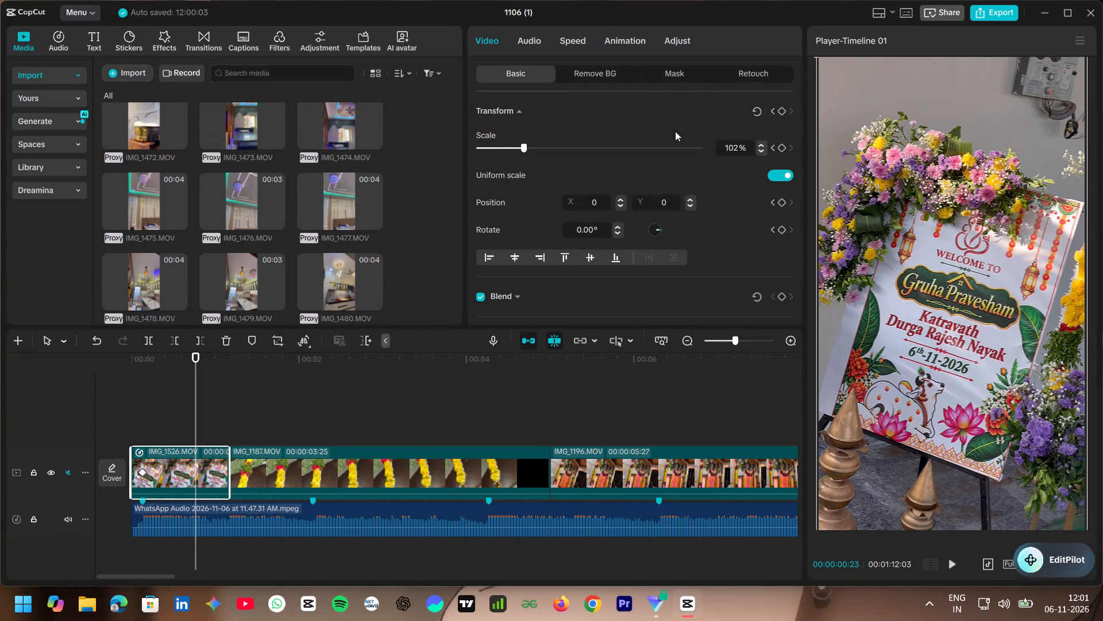
Remove the opening clip's Transform keyframe at 00:00:00:04, on the first audio beat marker.
{"action": "left_click_drag", "start_coordinate": [192, 405], "coordinate": [135, 415]}
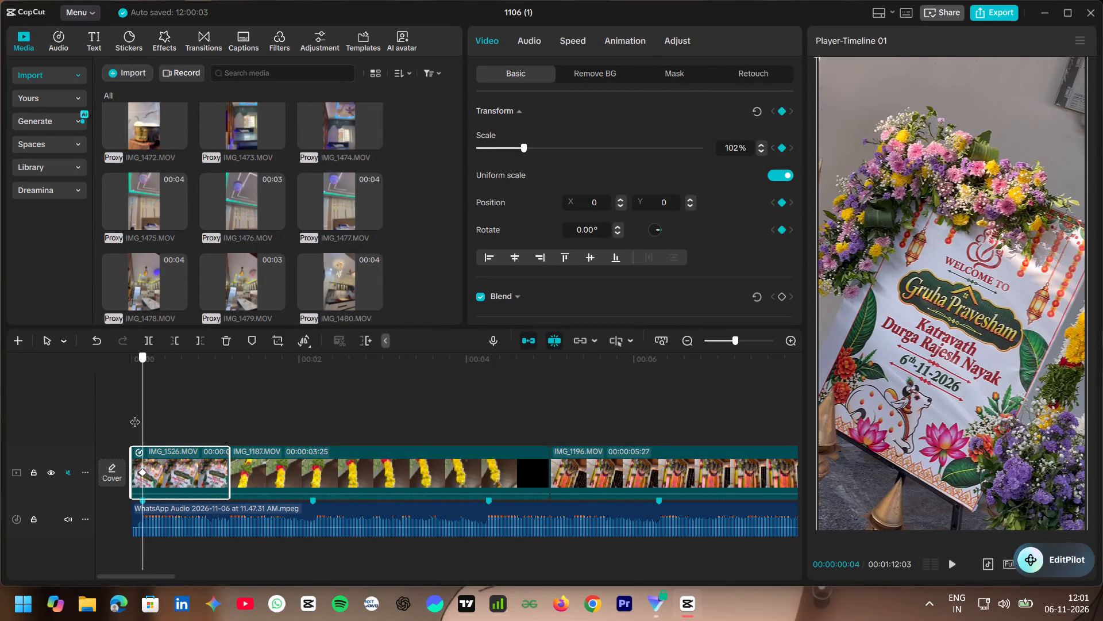
{"action": "left_click_drag", "start_coordinate": [135, 415], "coordinate": [134, 415]}
{"action": "left_click", "coordinate": [161, 461]}
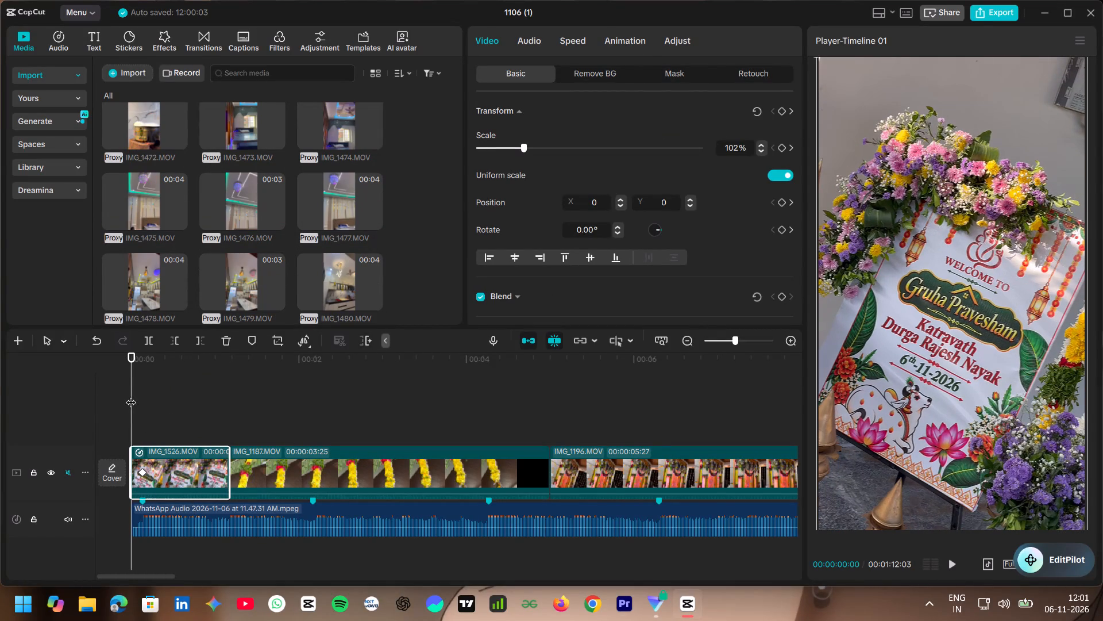
{"action": "left_click_drag", "start_coordinate": [131, 395], "coordinate": [140, 412]}
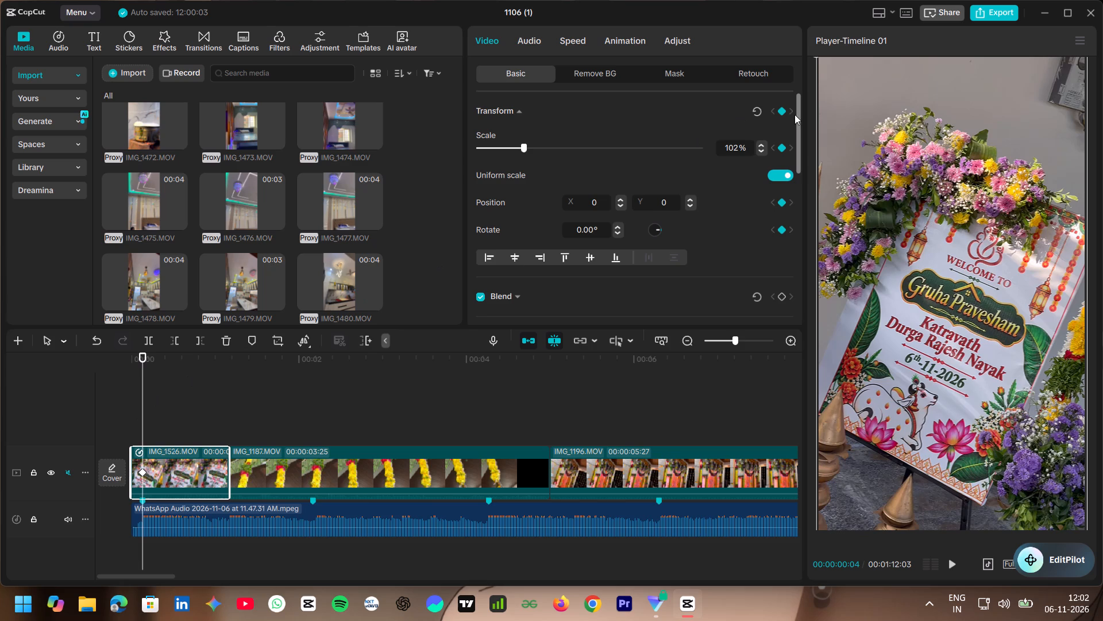
{"action": "left_click", "coordinate": [786, 113]}
{"action": "left_click", "coordinate": [784, 112]}
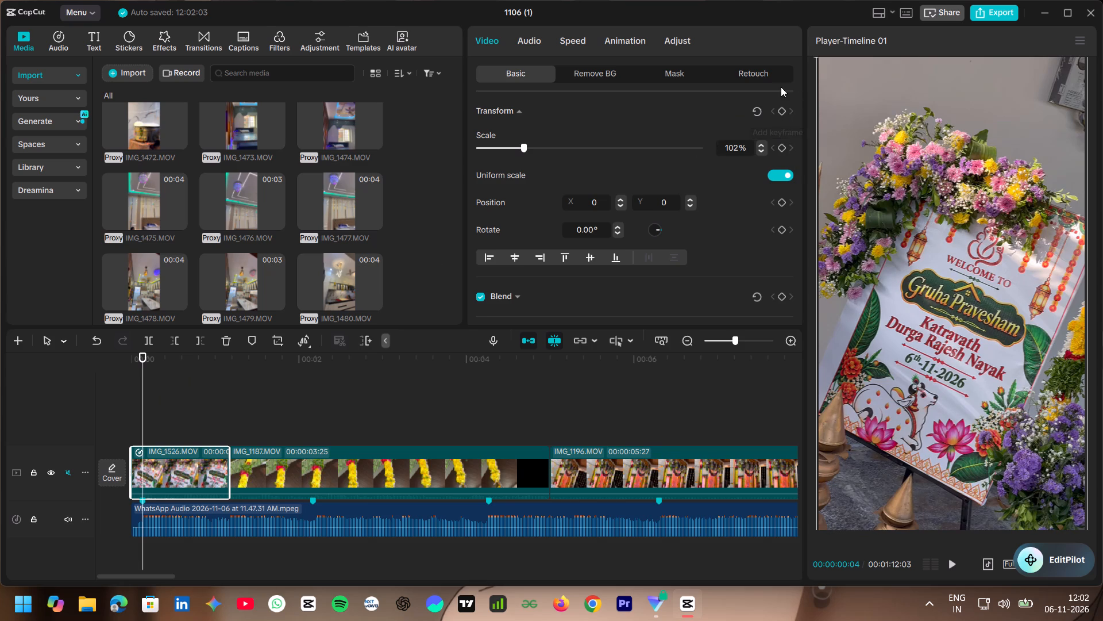
Set the opening clip's scale to 100% and scrub through to its cut with IMG_1187.MOV to check the framing.
{"action": "double_click", "coordinate": [765, 151]}
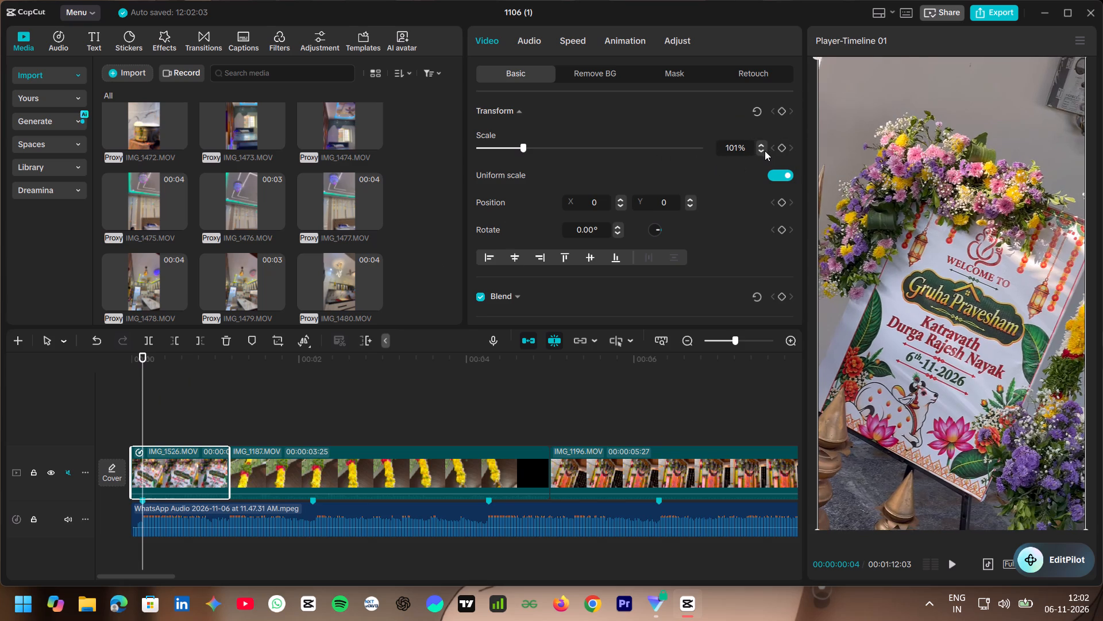
{"action": "left_click_drag", "start_coordinate": [144, 404], "coordinate": [175, 402]}
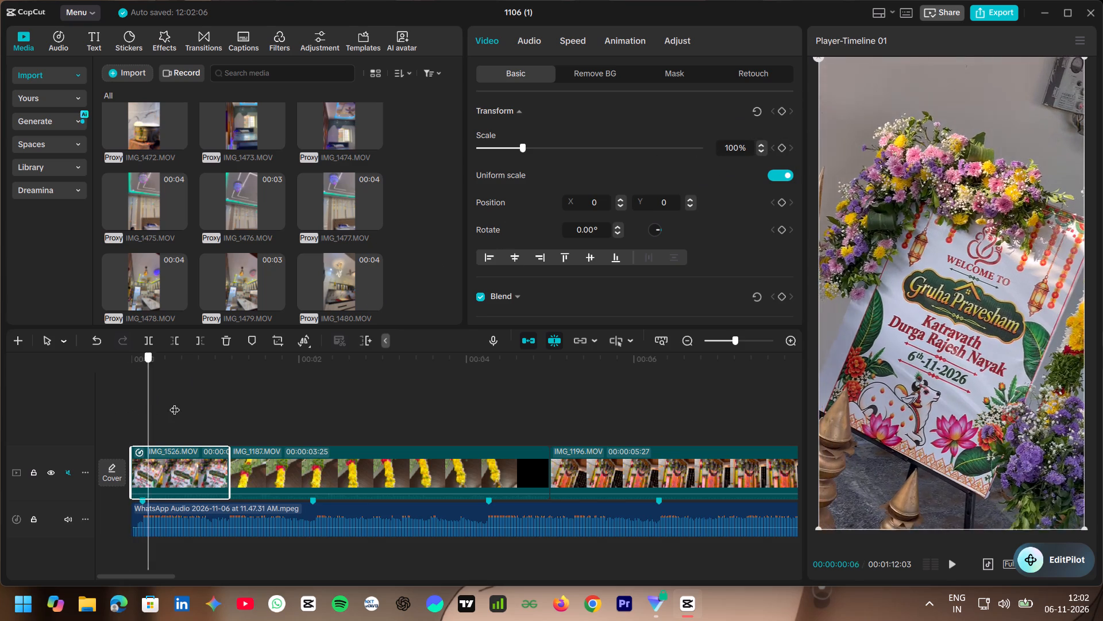
{"action": "left_click_drag", "start_coordinate": [175, 402], "coordinate": [225, 400]}
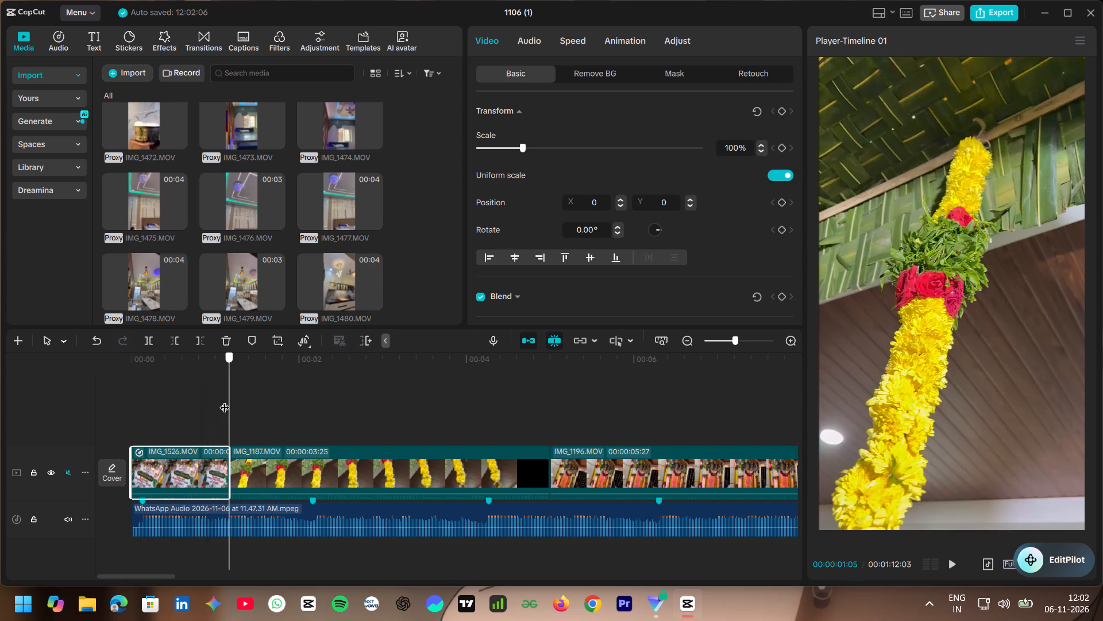
{"action": "left_click_drag", "start_coordinate": [225, 400], "coordinate": [210, 400]}
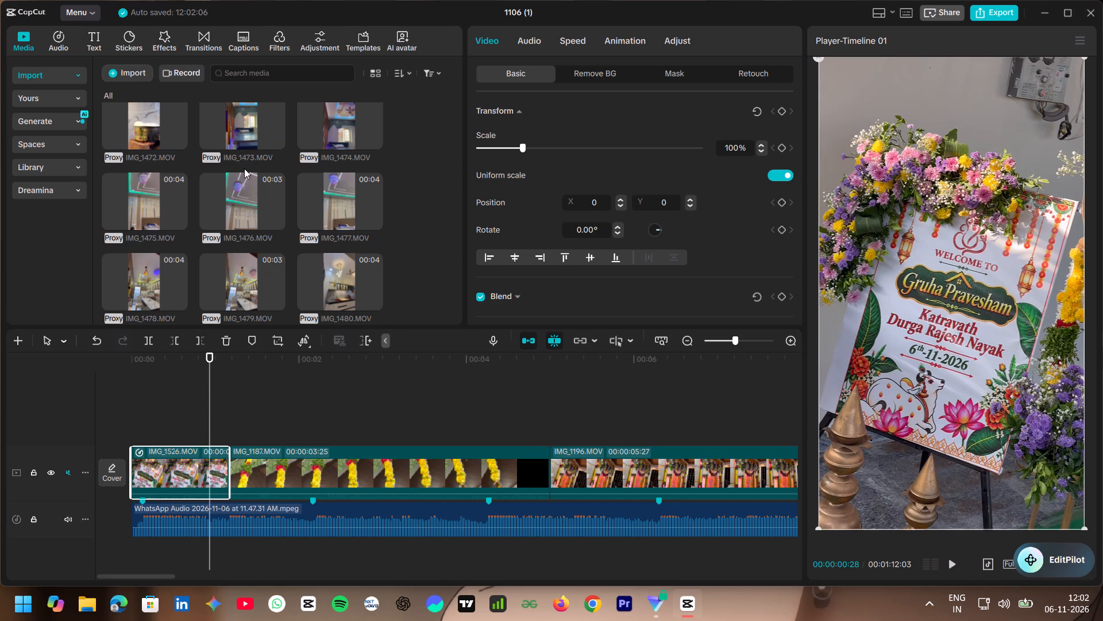
Find IMG_1526.MOV in the imported media and place it over the opening clip as its replacement.
{"action": "scroll", "coordinate": [244, 168], "scroll_direction": "up", "scroll_amount": 1}
{"action": "scroll", "coordinate": [244, 168], "scroll_direction": "down", "scroll_amount": 5}
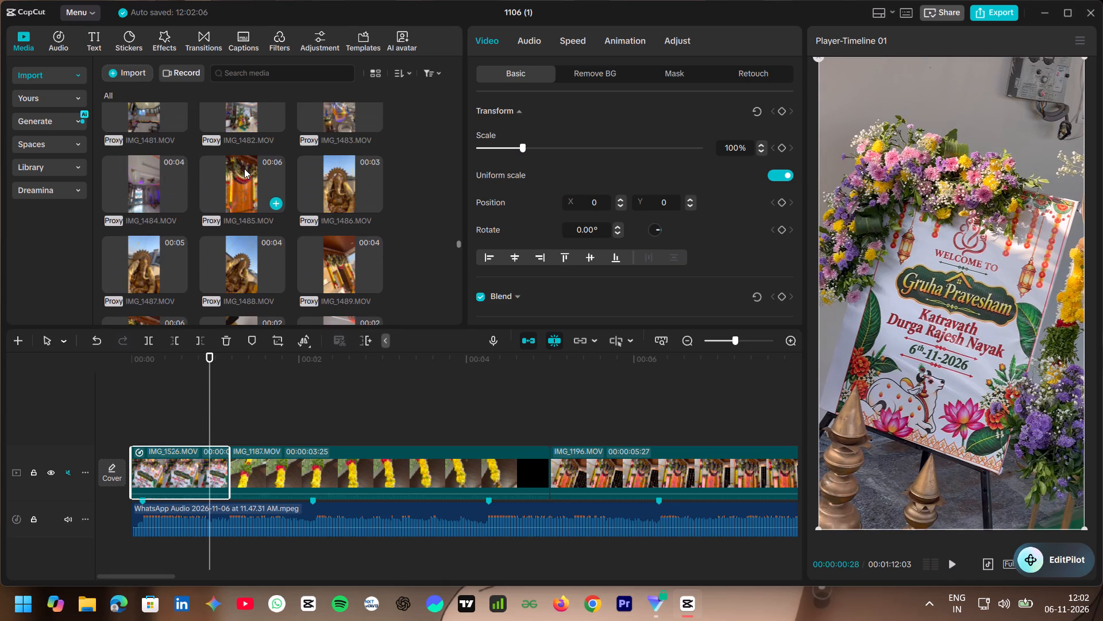
{"action": "scroll", "coordinate": [244, 168], "scroll_direction": "down", "scroll_amount": 9}
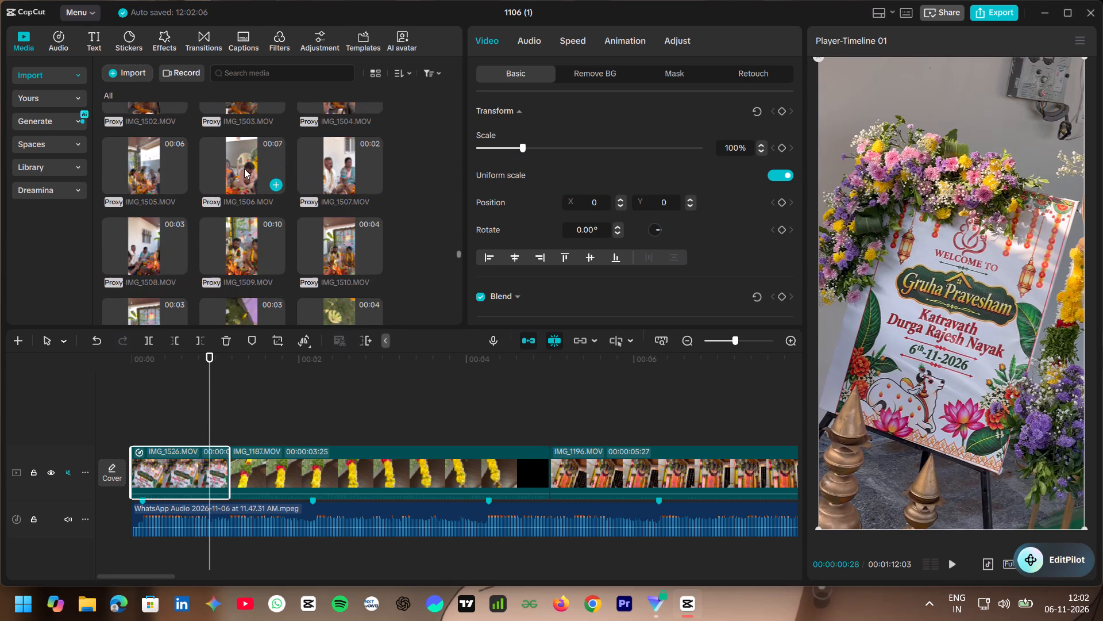
{"action": "scroll", "coordinate": [244, 168], "scroll_direction": "down", "scroll_amount": 6}
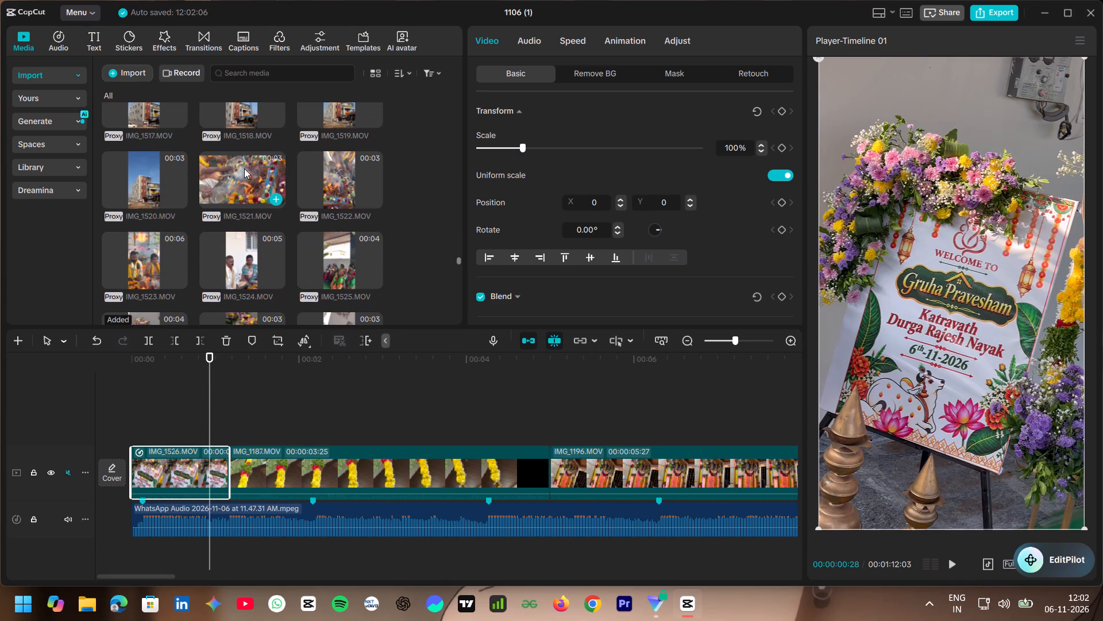
{"action": "scroll", "coordinate": [253, 201], "scroll_direction": "down", "scroll_amount": 2}
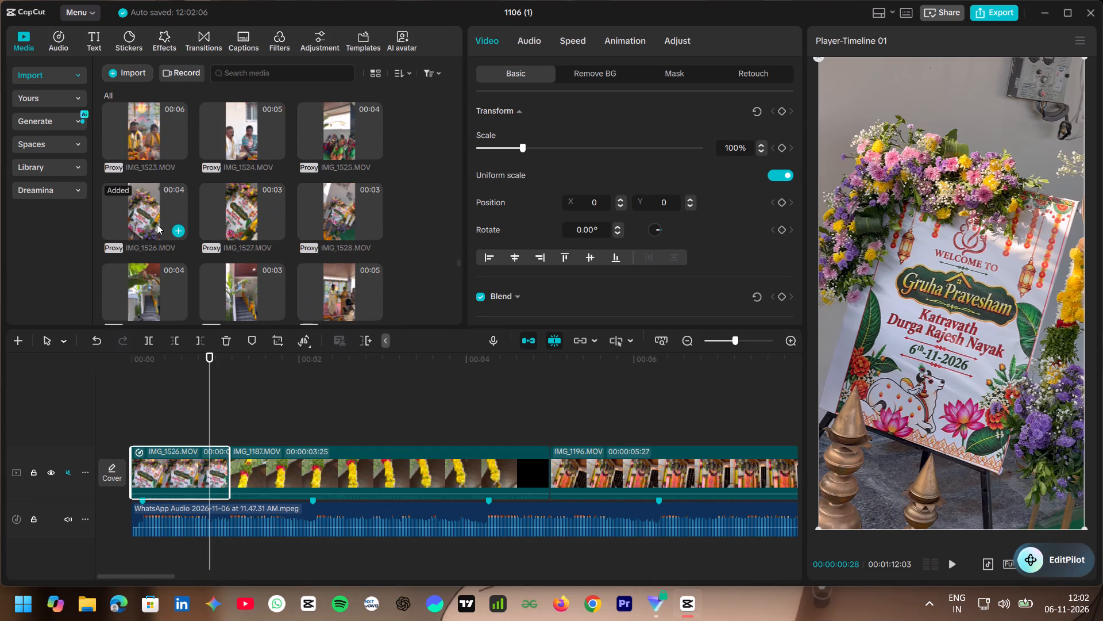
{"action": "left_click", "coordinate": [155, 215]}
{"action": "left_click_drag", "start_coordinate": [143, 217], "coordinate": [165, 462]}
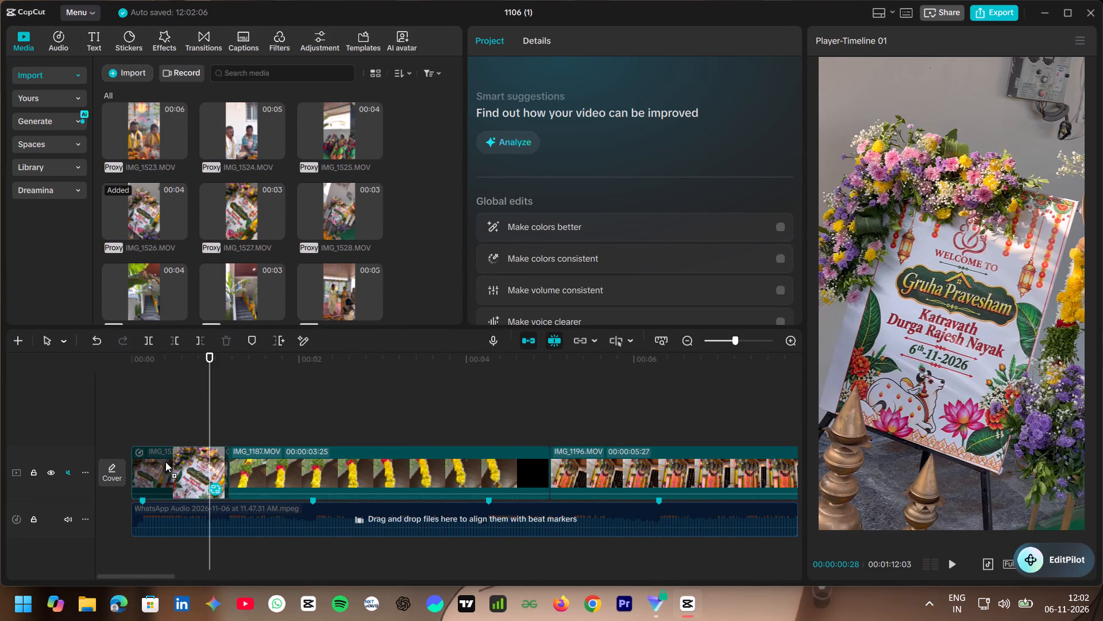
{"action": "left_click_drag", "start_coordinate": [165, 462], "coordinate": [165, 462]}
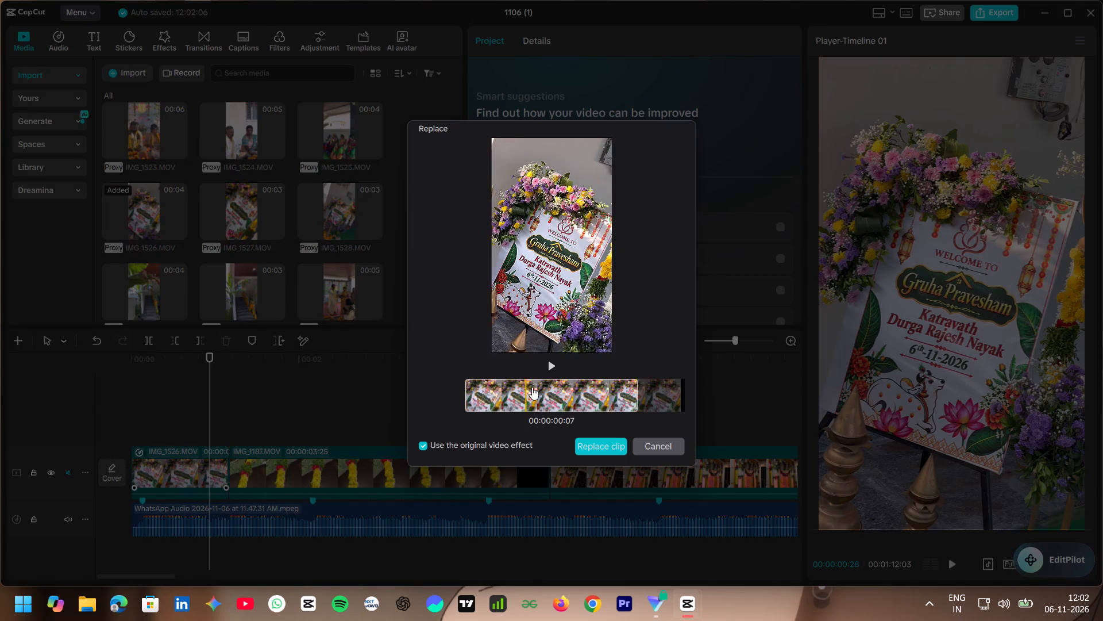
Shift the selected section of IMG_1526.MOV to frame the welcome board and replace the opening clip, keeping the original video effect.
{"action": "left_click_drag", "start_coordinate": [512, 394], "coordinate": [426, 404]}
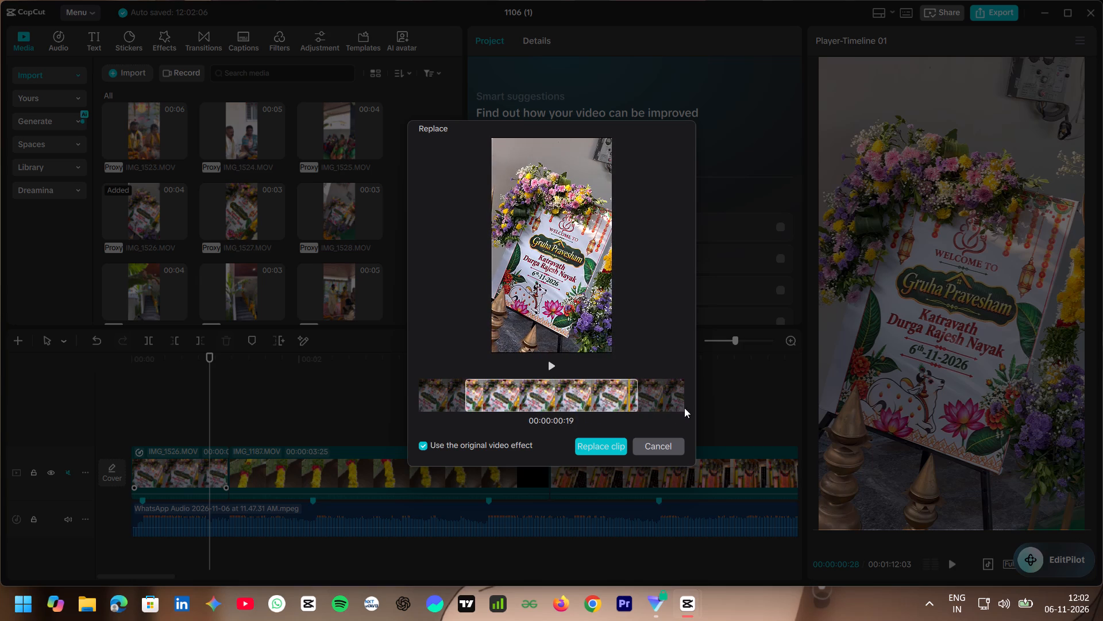
{"action": "left_click_drag", "start_coordinate": [594, 397], "coordinate": [356, 381]}
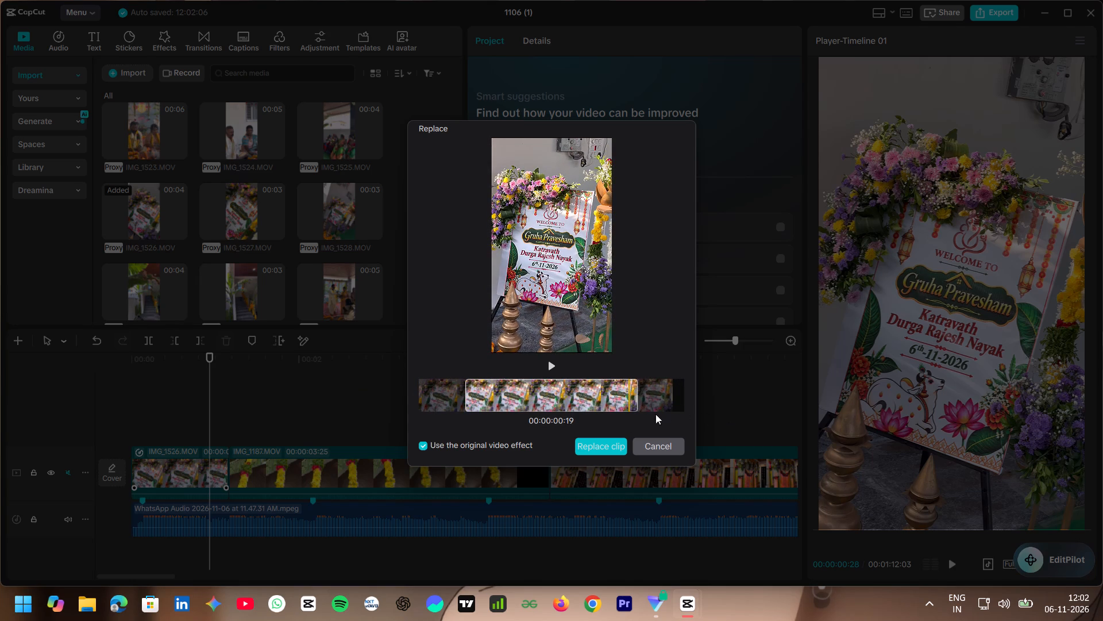
{"action": "left_click_drag", "start_coordinate": [568, 390], "coordinate": [495, 392]}
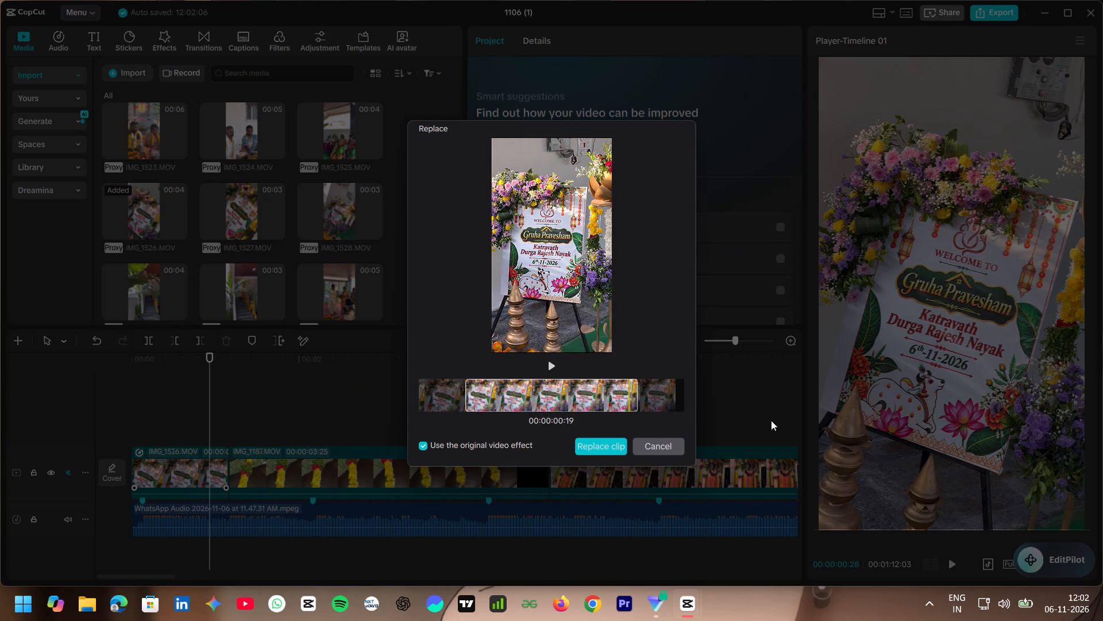
{"action": "left_click_drag", "start_coordinate": [612, 402], "coordinate": [454, 393]}
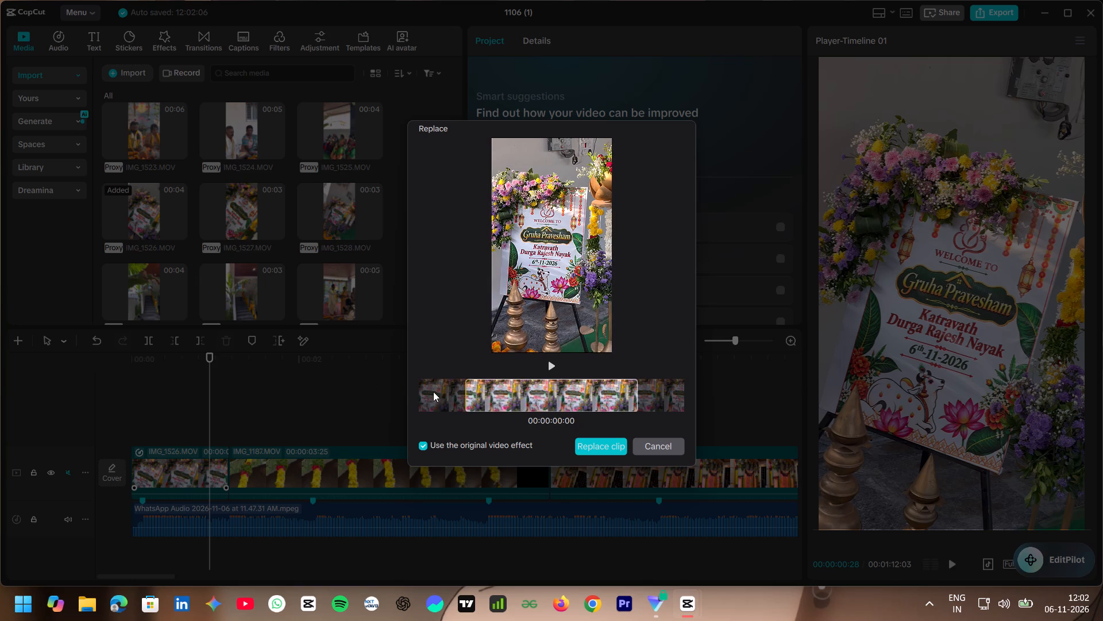
{"action": "left_click_drag", "start_coordinate": [554, 375], "coordinate": [606, 389]}
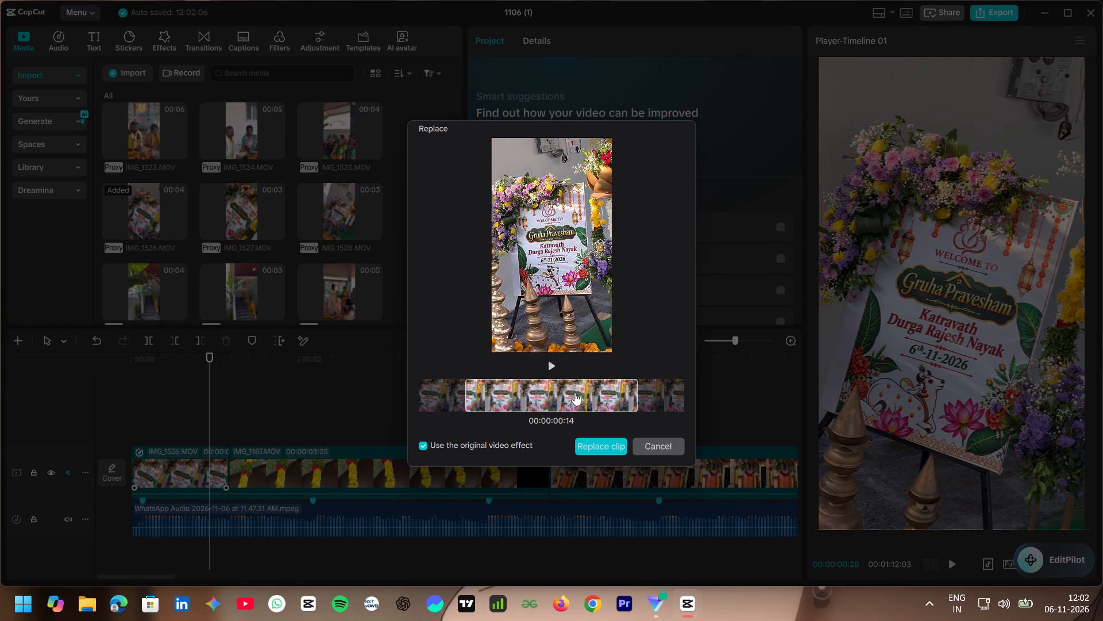
{"action": "left_click_drag", "start_coordinate": [557, 393], "coordinate": [601, 400]}
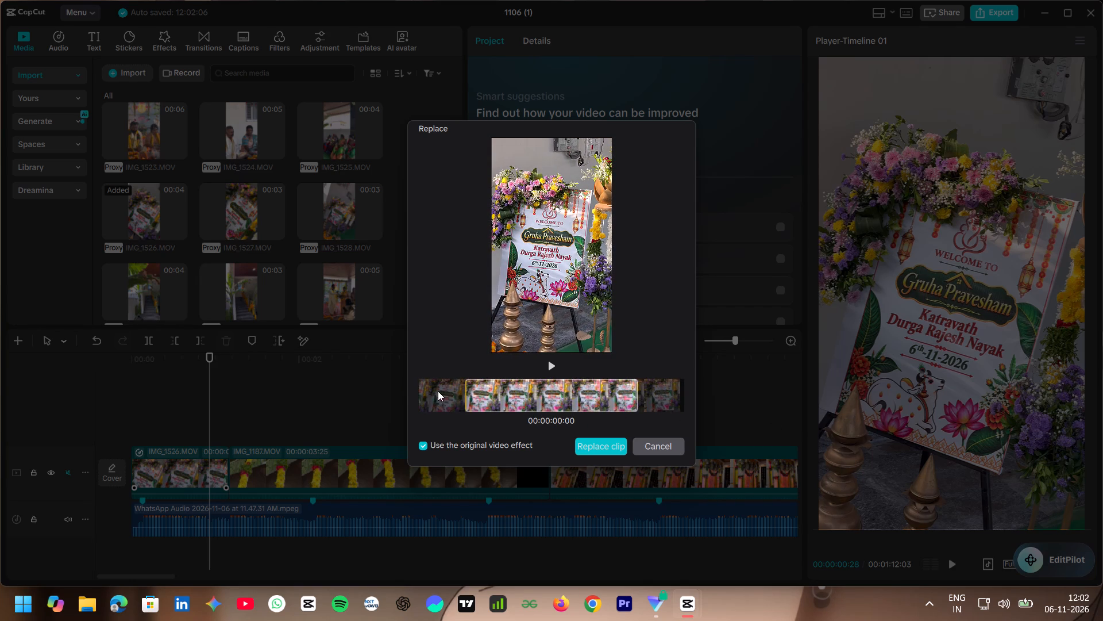
{"action": "left_click_drag", "start_coordinate": [553, 401], "coordinate": [722, 417]}
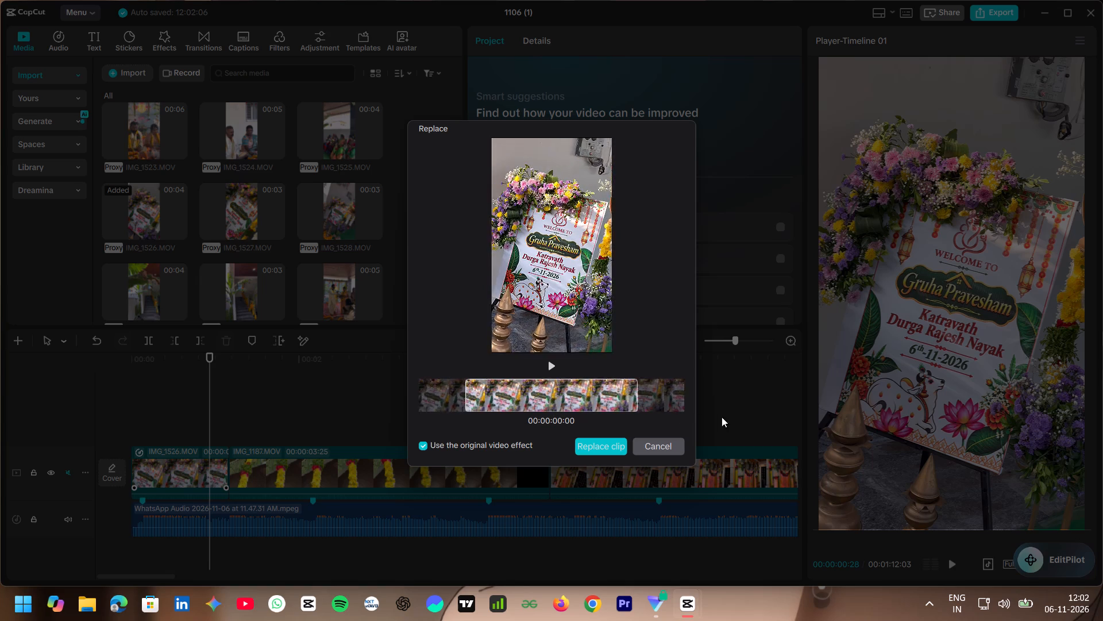
{"action": "left_click_drag", "start_coordinate": [722, 417], "coordinate": [820, 421]}
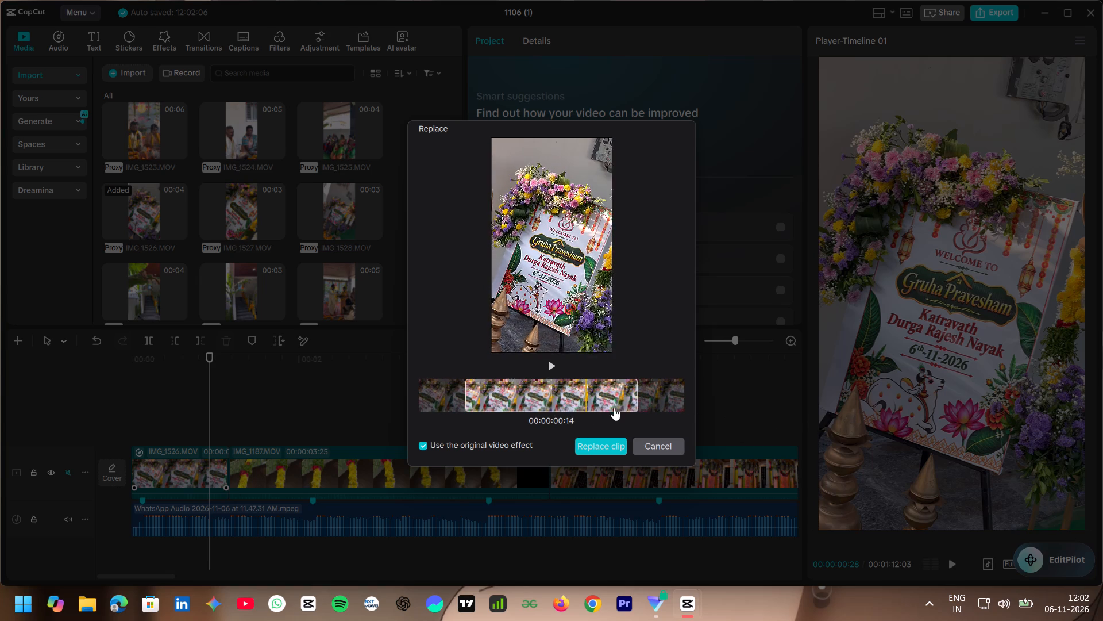
{"action": "left_click", "coordinate": [607, 450]}
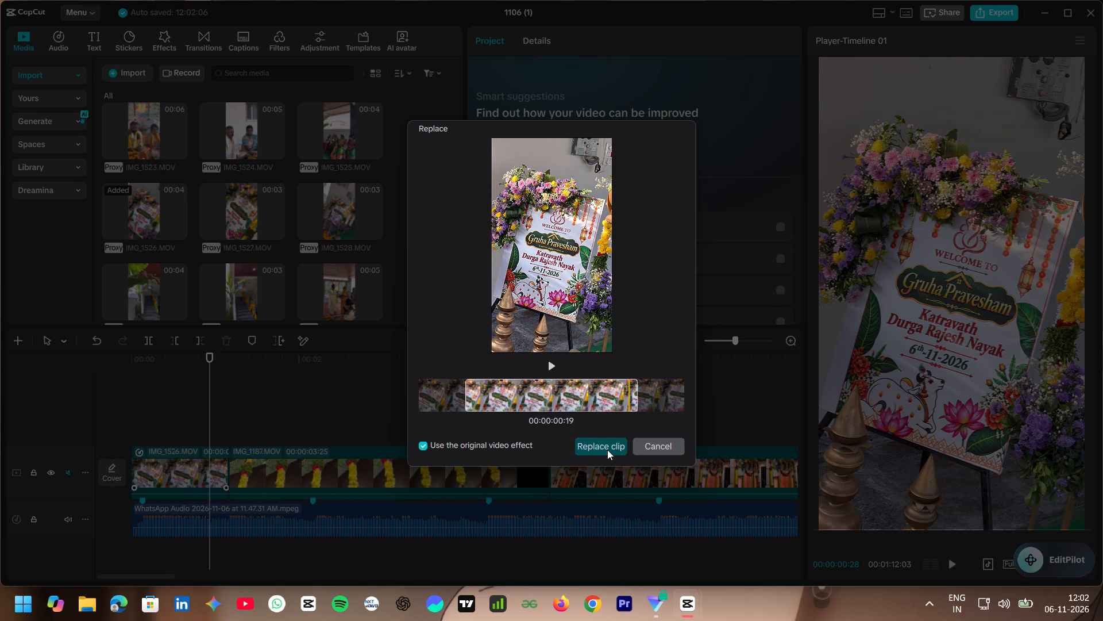
{"action": "left_click", "coordinate": [514, 342]}
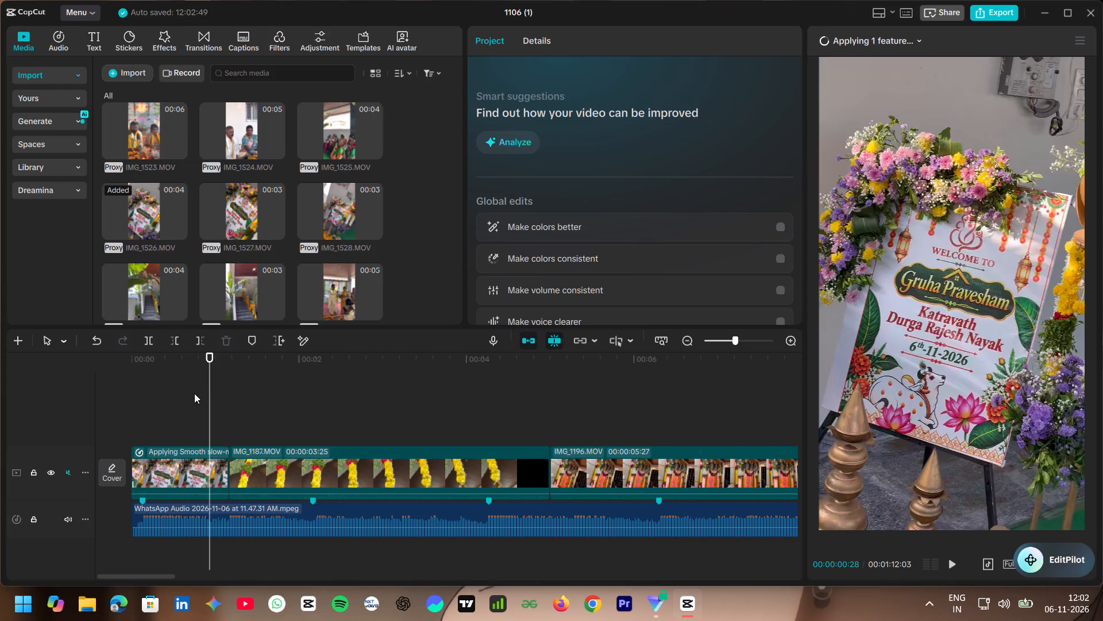
Preview the replaced opening clip at 00:00:00:12 and inspect its speed curve and smooth slow-mo settings.
{"action": "left_click", "coordinate": [194, 393]}
{"action": "left_click_drag", "start_coordinate": [194, 393], "coordinate": [171, 404]}
{"action": "left_click", "coordinate": [165, 445]}
{"action": "left_click", "coordinate": [181, 451]}
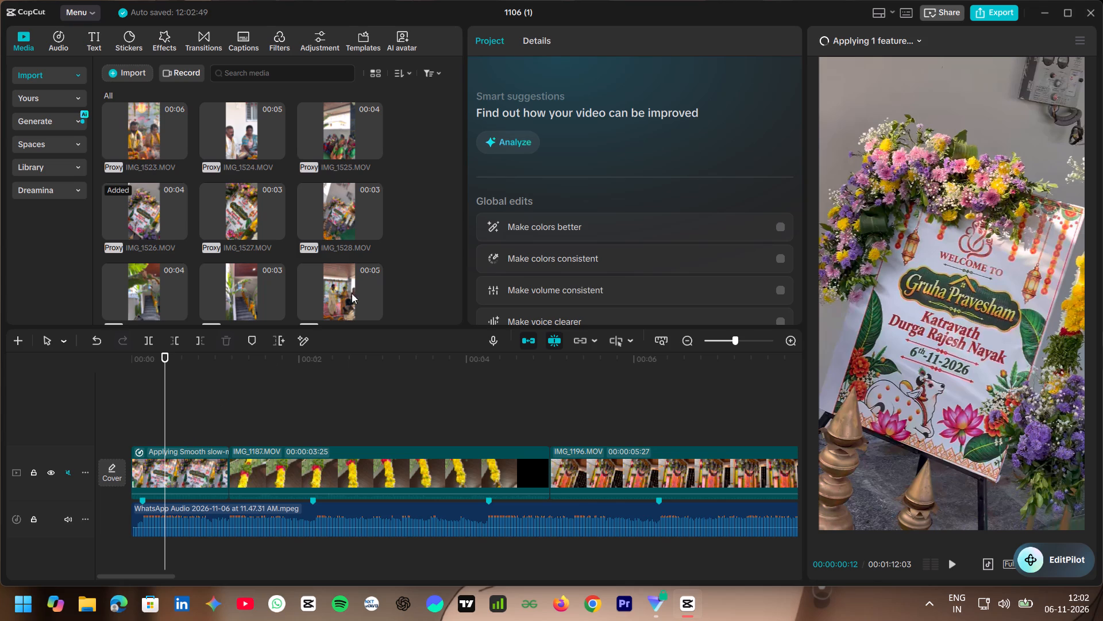
{"action": "left_click", "coordinate": [196, 480]}
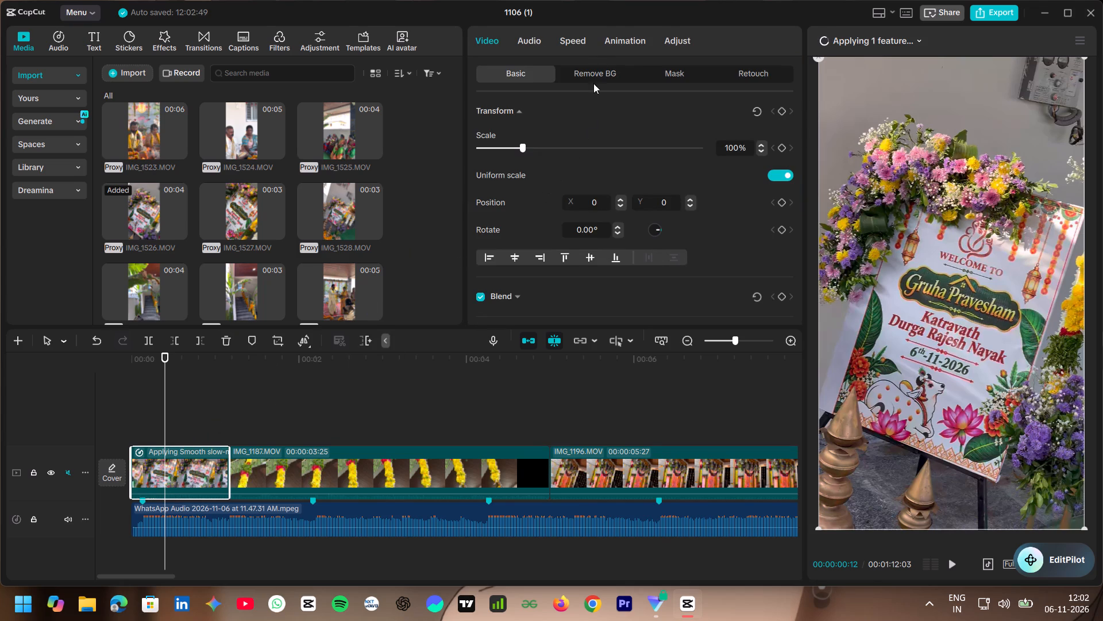
{"action": "left_click", "coordinate": [584, 34]}
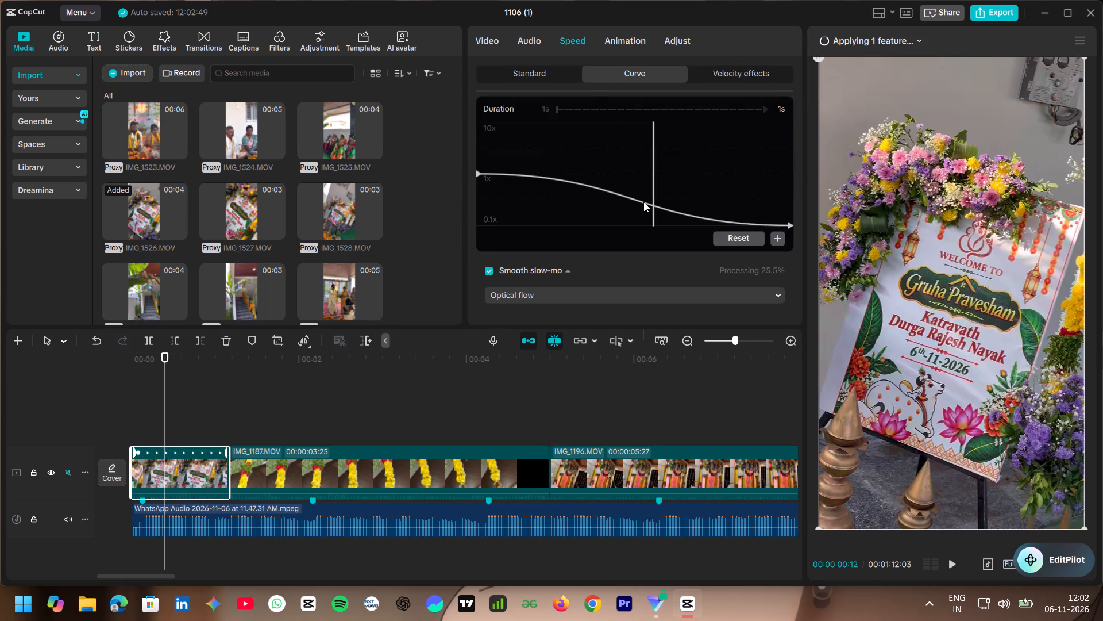
{"action": "scroll", "coordinate": [644, 202], "scroll_direction": "down", "scroll_amount": 2}
Add a Transform keyframe to the opening clip at its start, 00:00:00:00.
{"action": "left_click_drag", "start_coordinate": [167, 418], "coordinate": [145, 427]}
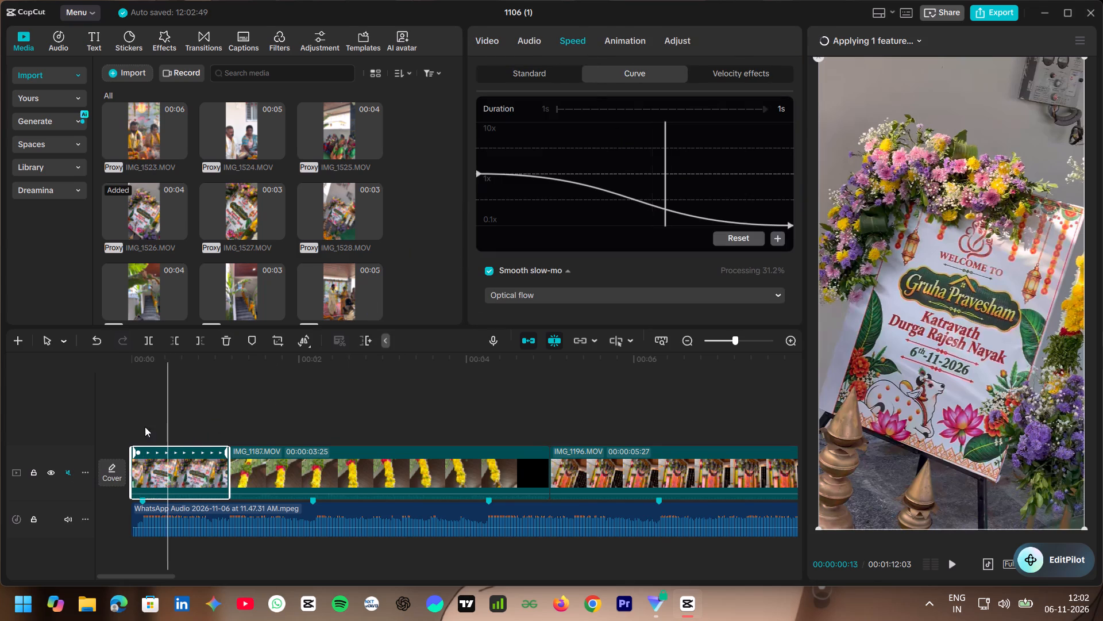
{"action": "left_click_drag", "start_coordinate": [145, 427], "coordinate": [134, 431]}
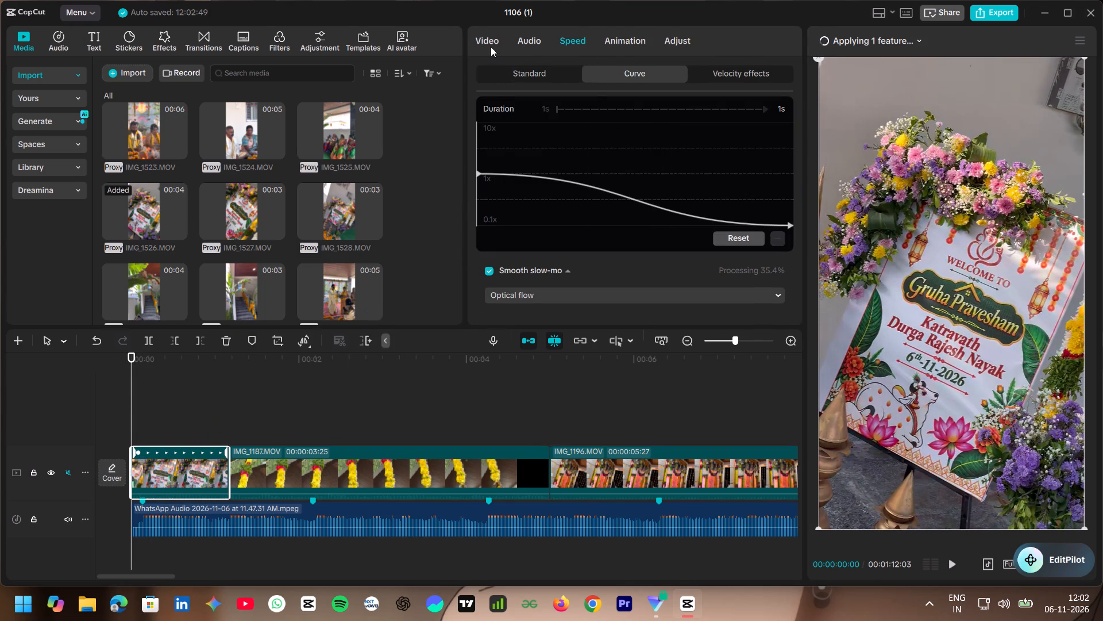
{"action": "left_click", "coordinate": [490, 46]}
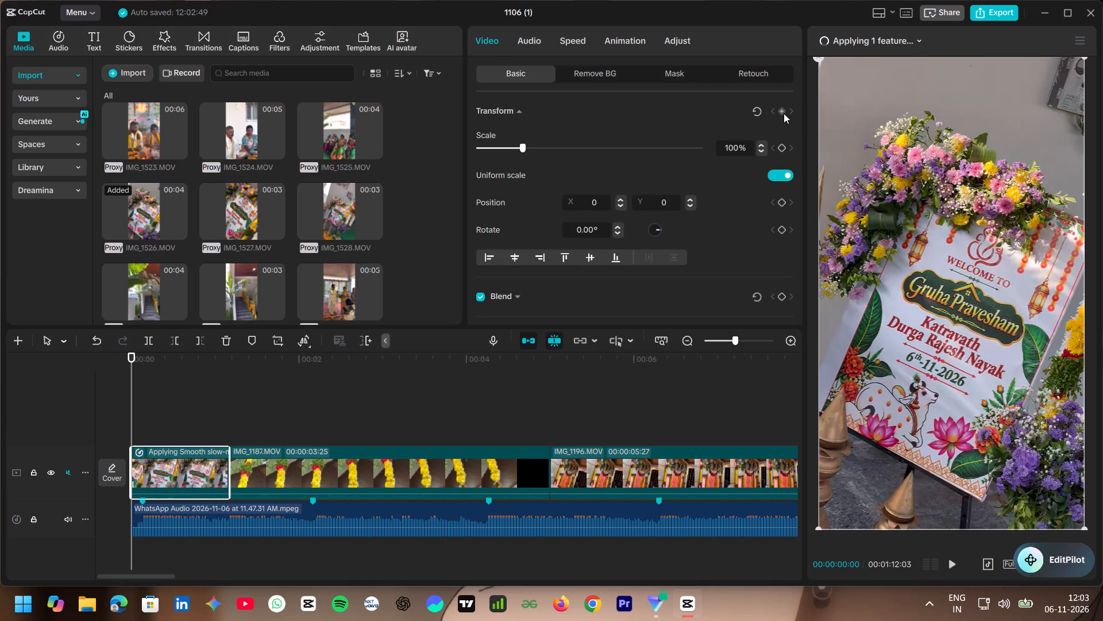
{"action": "left_click", "coordinate": [784, 113]}
Add a Transform keyframe at 00:00:01:03, near the opening clip's end, with scale 110% and rotation -3°.
{"action": "left_click_drag", "start_coordinate": [132, 389], "coordinate": [217, 396]}
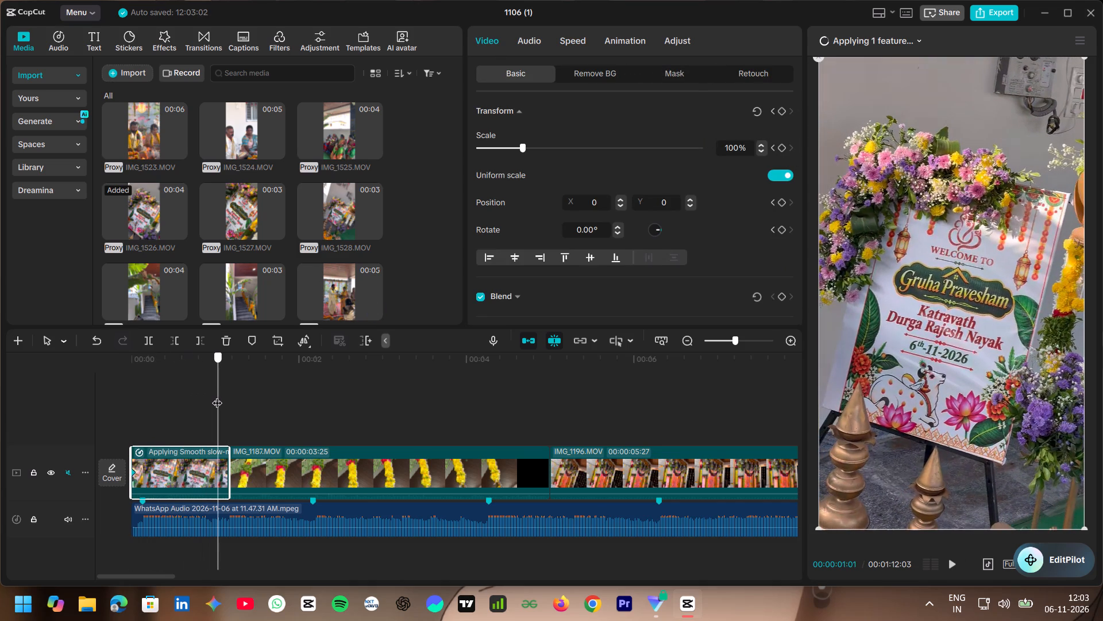
{"action": "left_click_drag", "start_coordinate": [217, 396], "coordinate": [226, 400]}
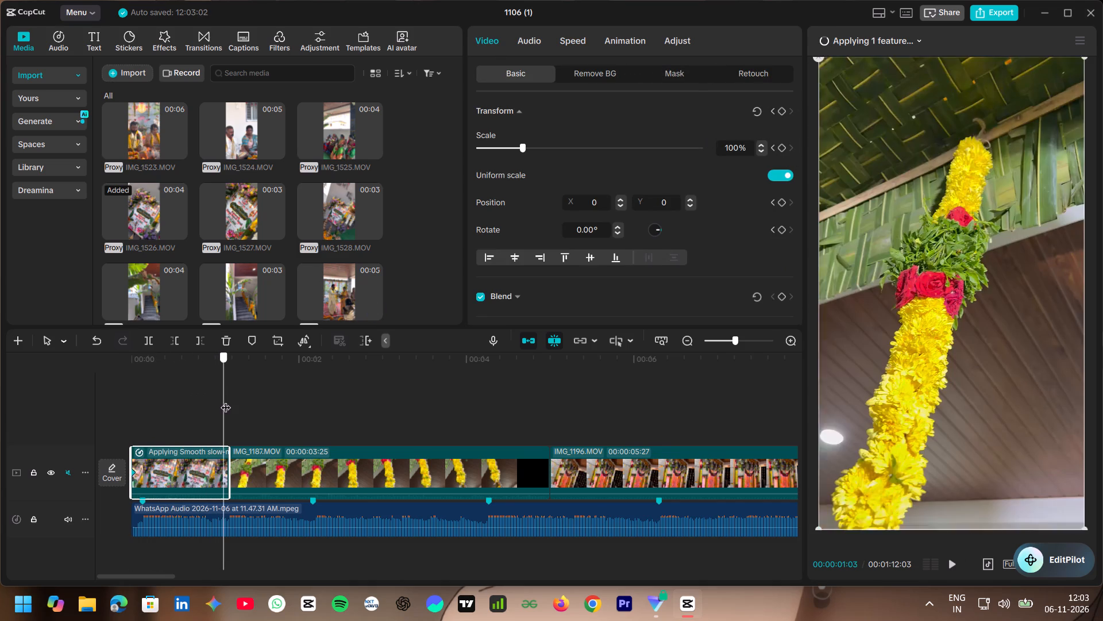
{"action": "left_click_drag", "start_coordinate": [226, 400], "coordinate": [224, 401]}
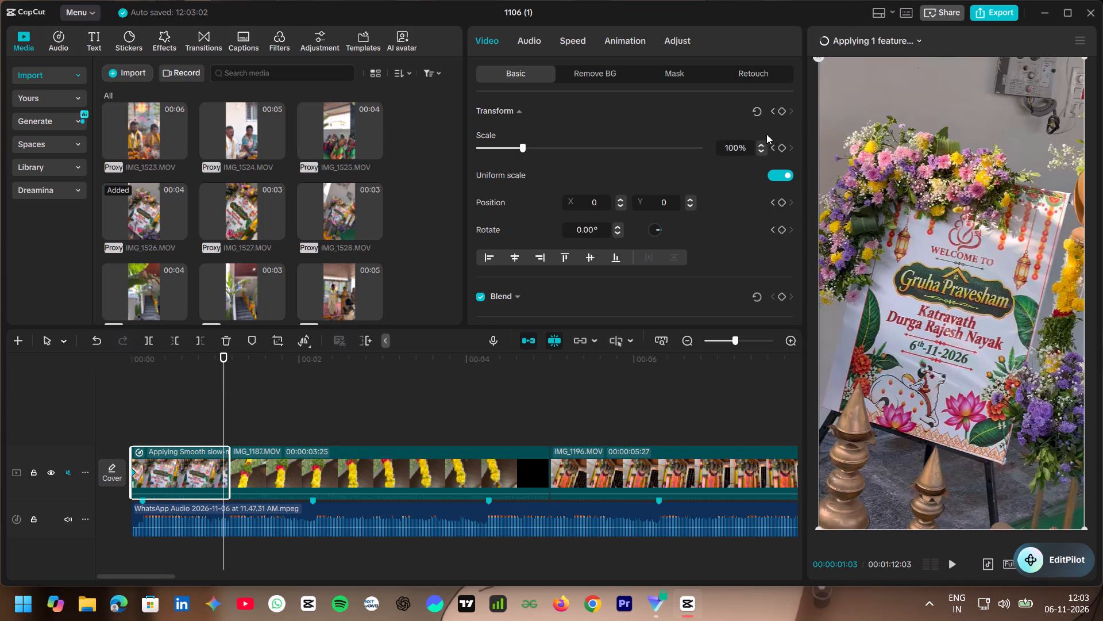
{"action": "left_click", "coordinate": [781, 113]}
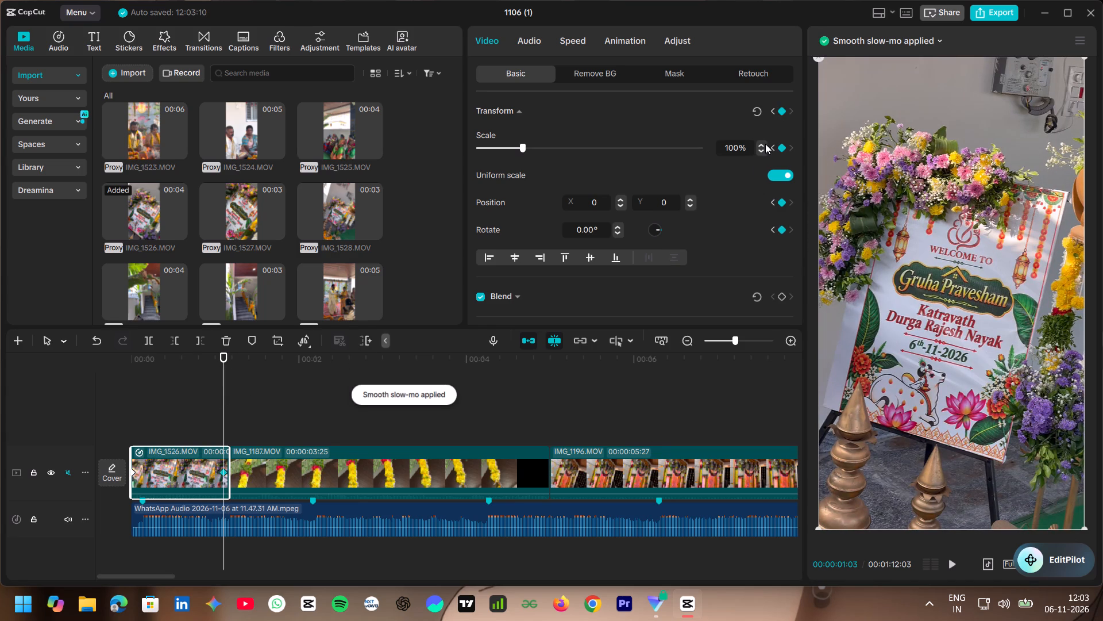
{"action": "triple_click", "coordinate": [764, 144]}
{"action": "double_click", "coordinate": [763, 143]}
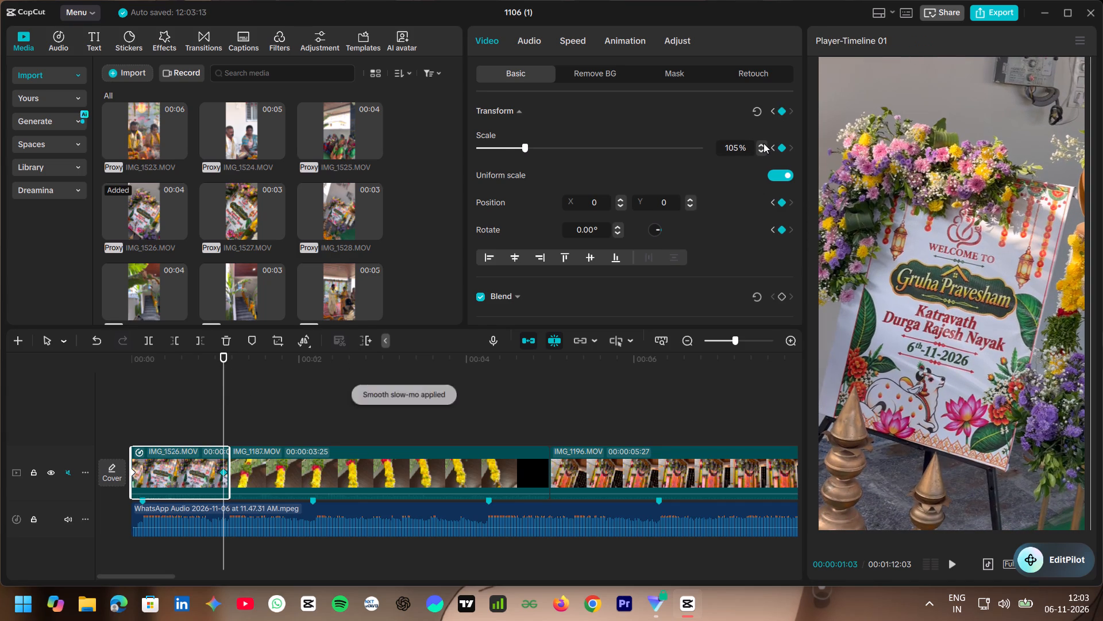
{"action": "triple_click", "coordinate": [619, 233]}
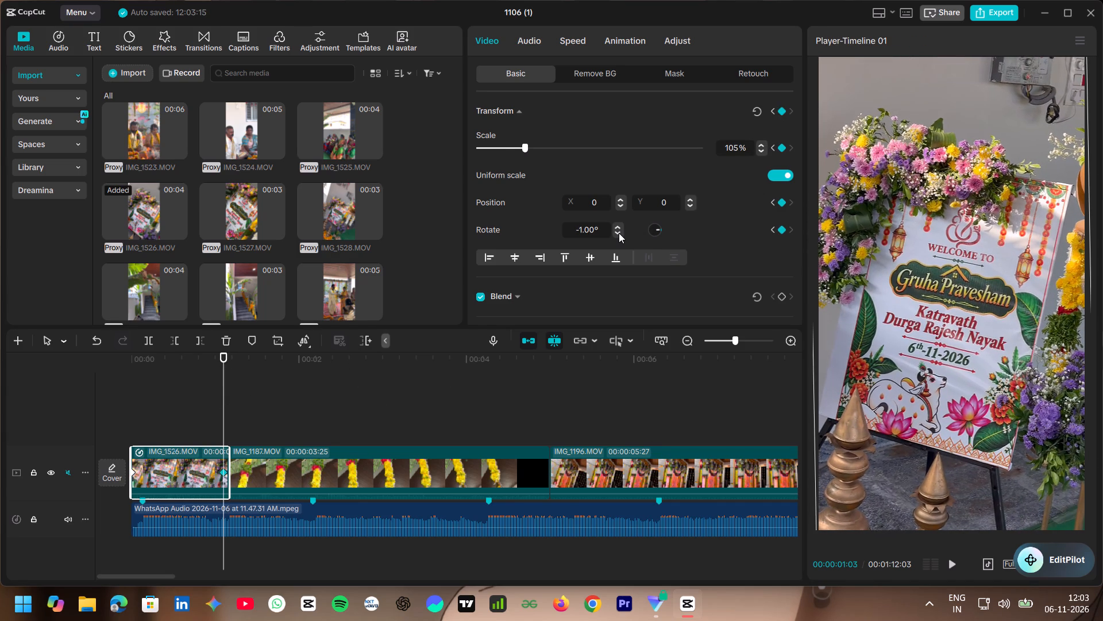
{"action": "double_click", "coordinate": [619, 233]}
{"action": "left_click", "coordinate": [619, 233]}
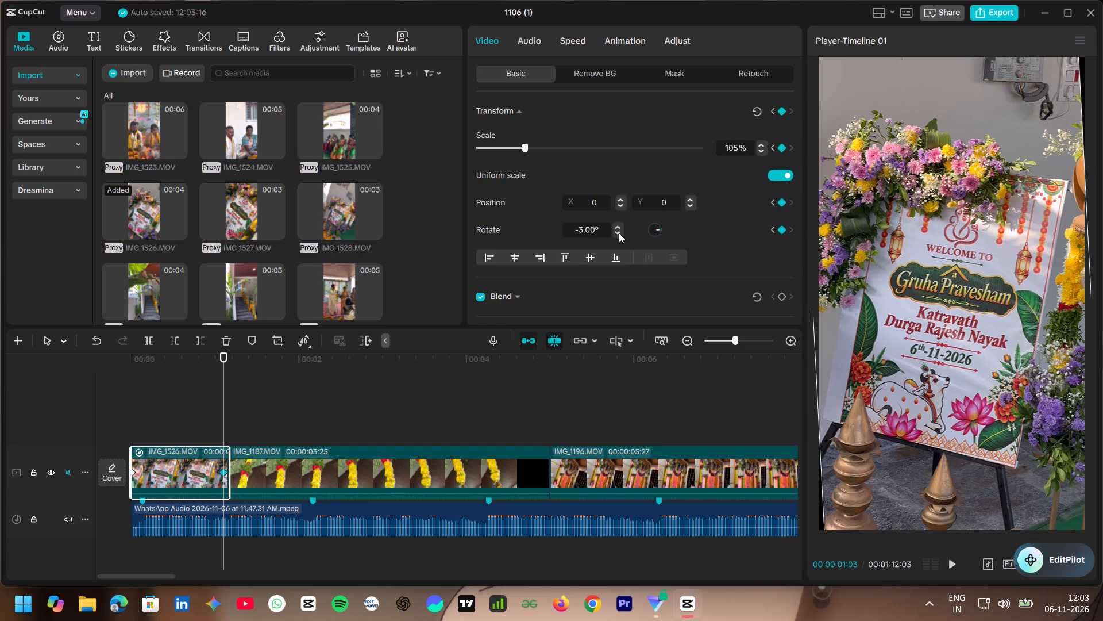
{"action": "triple_click", "coordinate": [763, 142]}
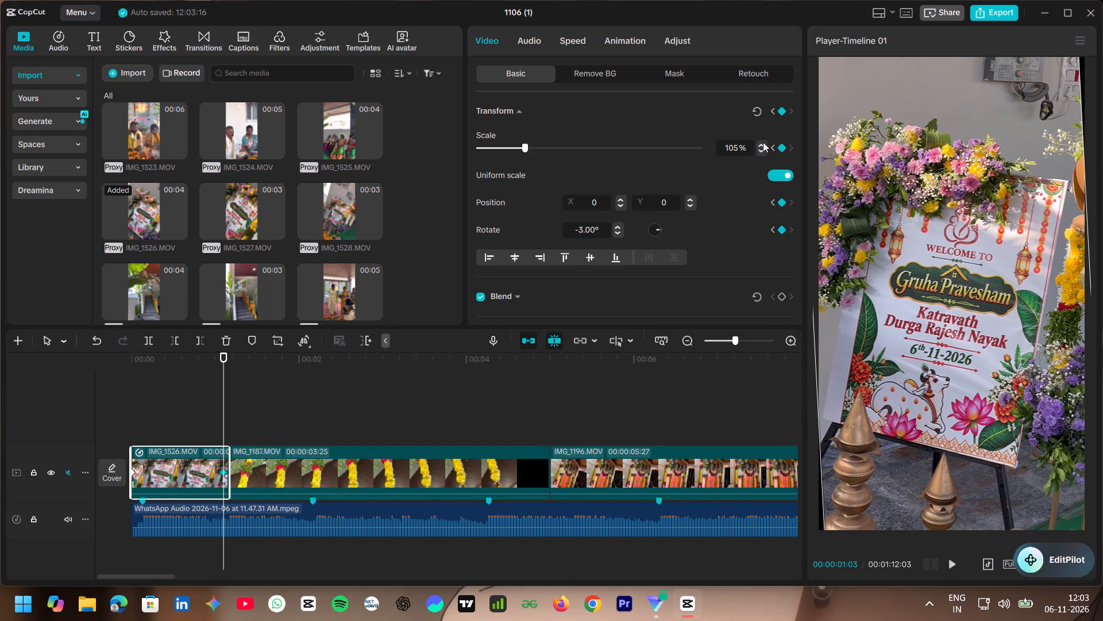
{"action": "double_click", "coordinate": [763, 142]}
{"action": "left_click", "coordinate": [763, 142]}
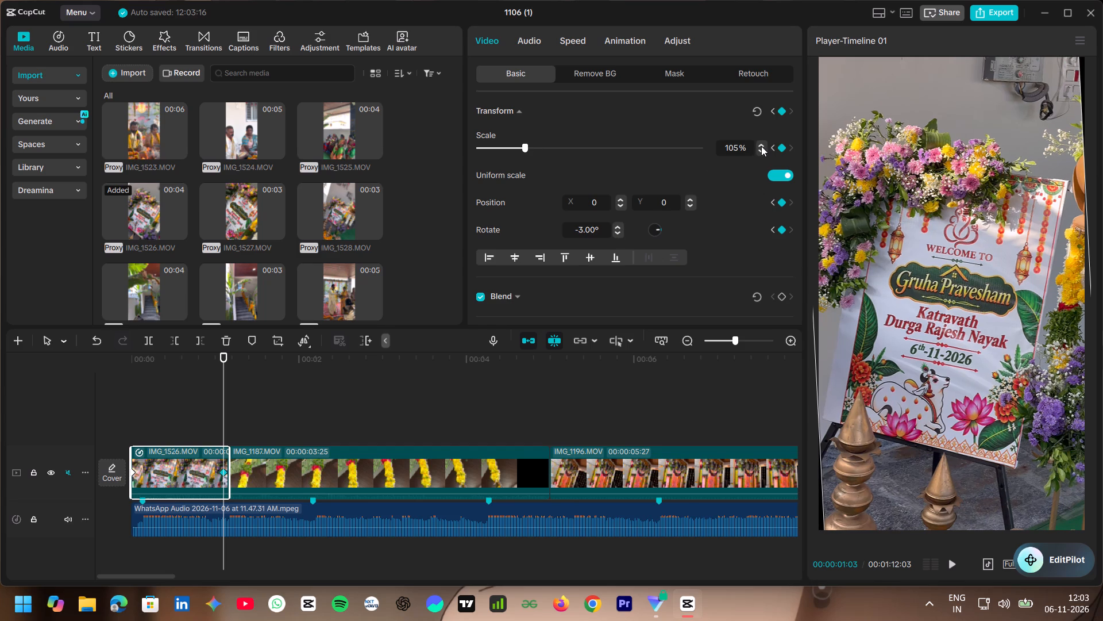
{"action": "triple_click", "coordinate": [761, 146]}
{"action": "triple_click", "coordinate": [761, 146]}
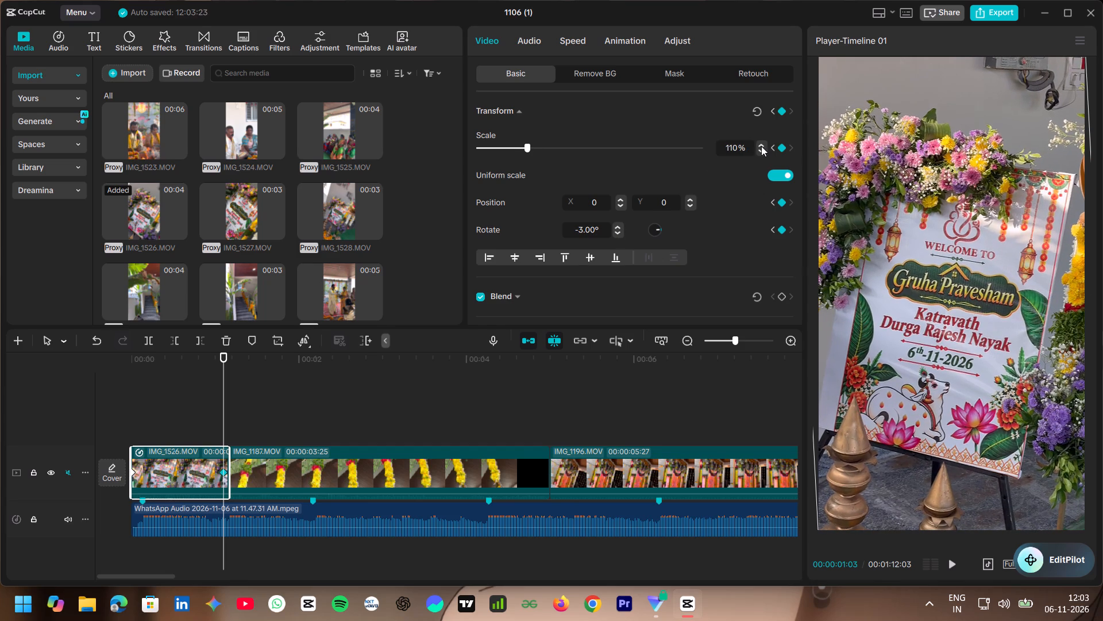
Play back and scrub through the opening clip to review its keyframed zoom and rotation up to the following garland clip.
{"action": "left_click", "coordinate": [198, 384]}
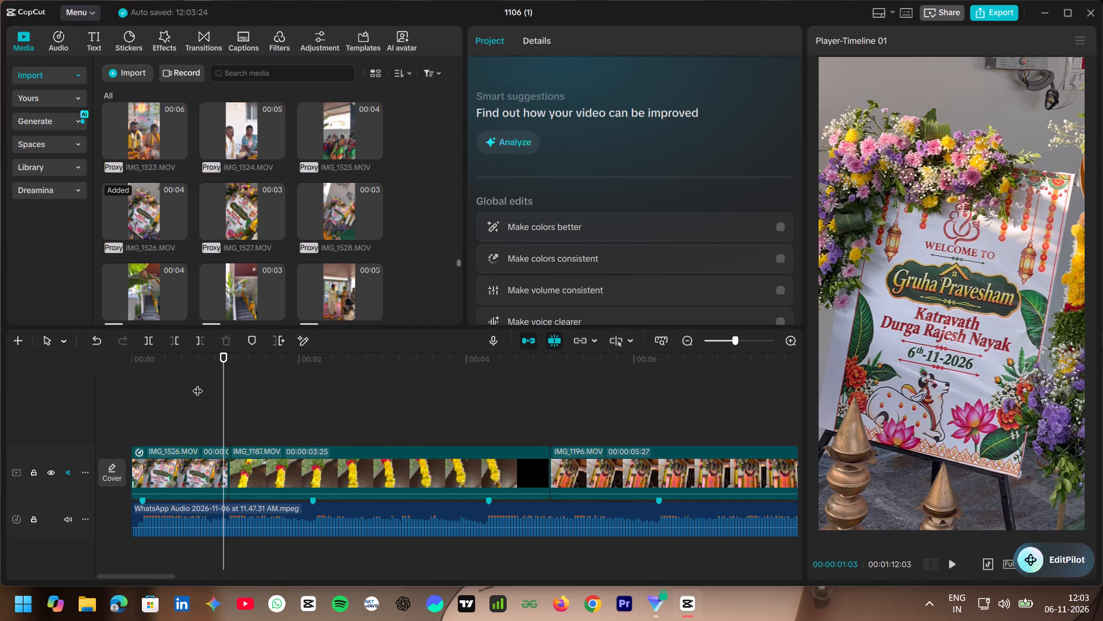
{"action": "left_click_drag", "start_coordinate": [198, 384], "coordinate": [100, 396]}
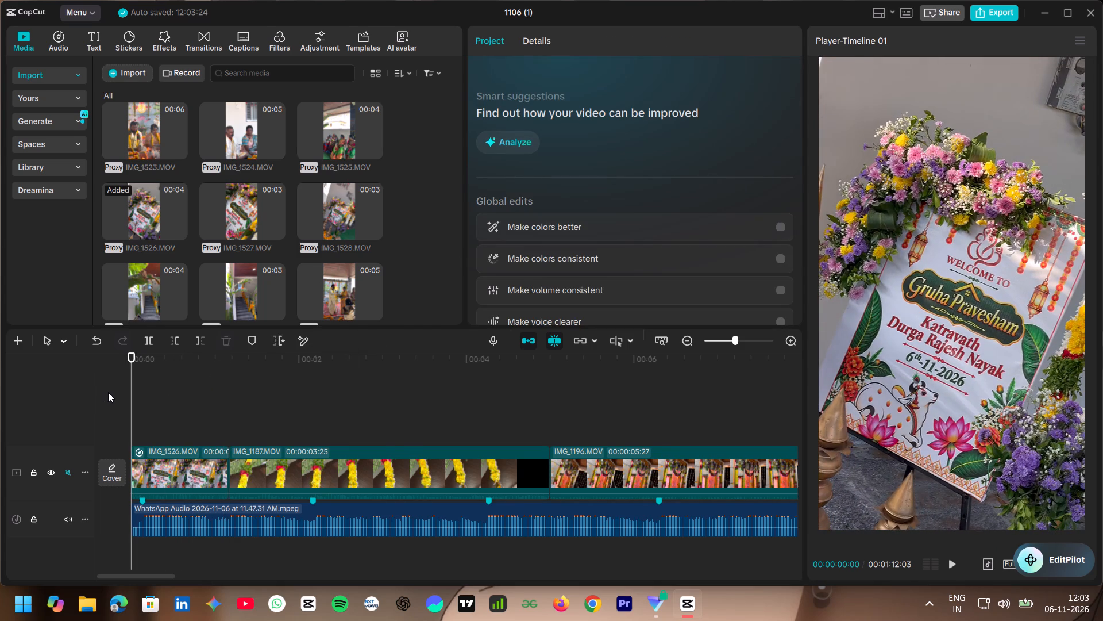
{"action": "key", "text": "space"}
{"action": "key", "text": "space"}
{"action": "left_click", "coordinate": [199, 463]}
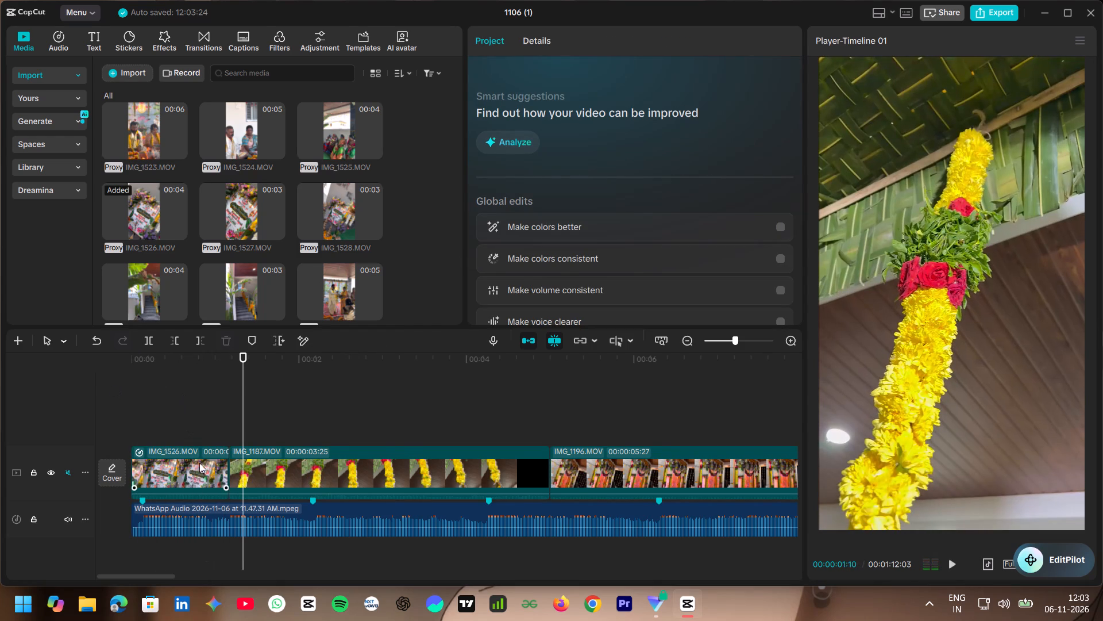
{"action": "left_click", "coordinate": [202, 394]}
{"action": "left_click_drag", "start_coordinate": [202, 394], "coordinate": [166, 399]}
{"action": "left_click", "coordinate": [182, 469]}
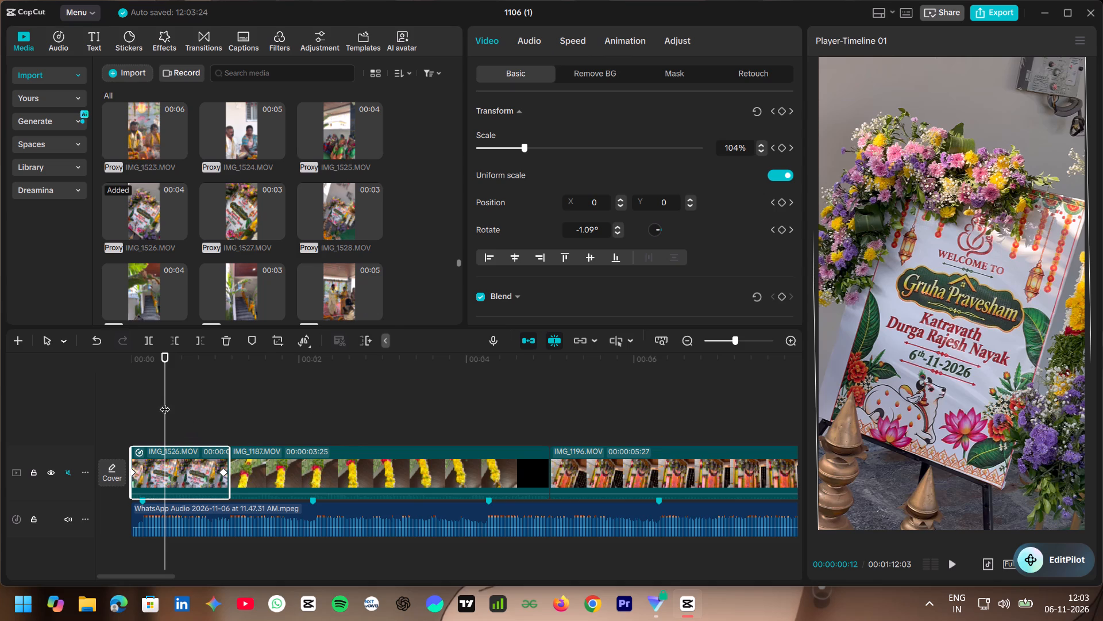
{"action": "left_click_drag", "start_coordinate": [165, 400], "coordinate": [90, 404]}
{"action": "key", "text": "space"}
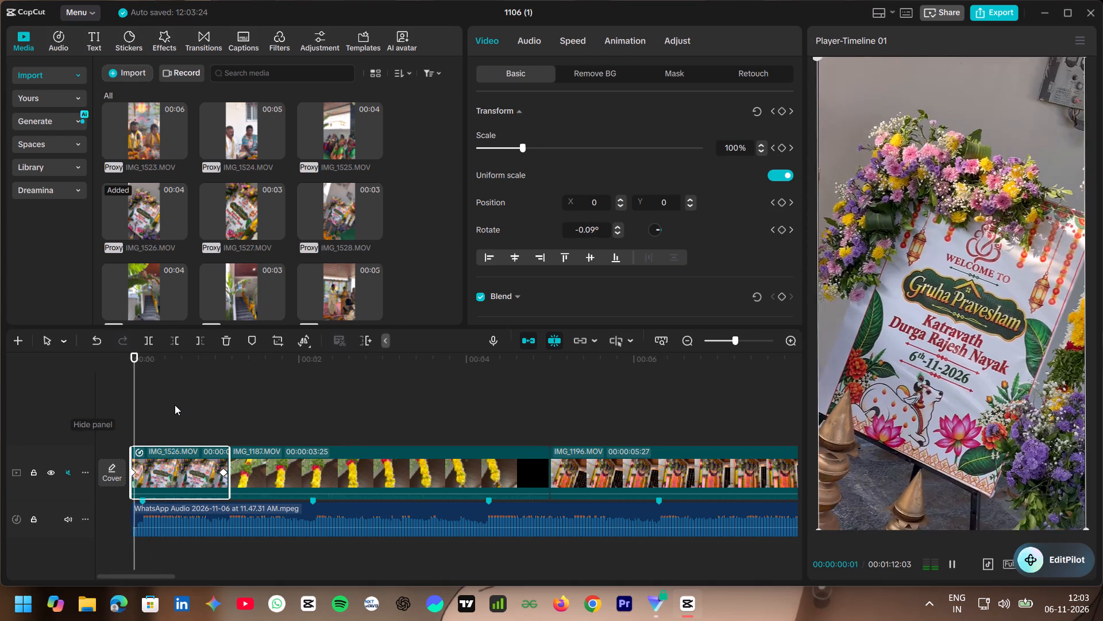
{"action": "key", "text": "space"}
{"action": "left_click", "coordinate": [175, 405]}
{"action": "left_click_drag", "start_coordinate": [175, 405], "coordinate": [214, 412]}
{"action": "left_click", "coordinate": [199, 457]}
{"action": "left_click_drag", "start_coordinate": [214, 407], "coordinate": [232, 409]}
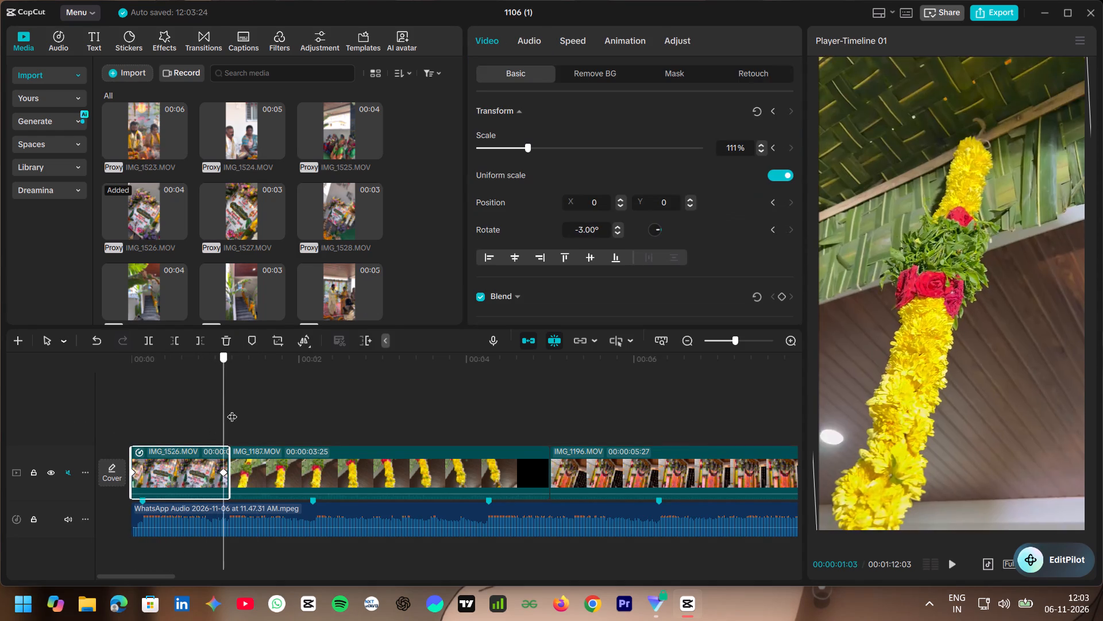
{"action": "left_click_drag", "start_coordinate": [232, 409], "coordinate": [156, 414]}
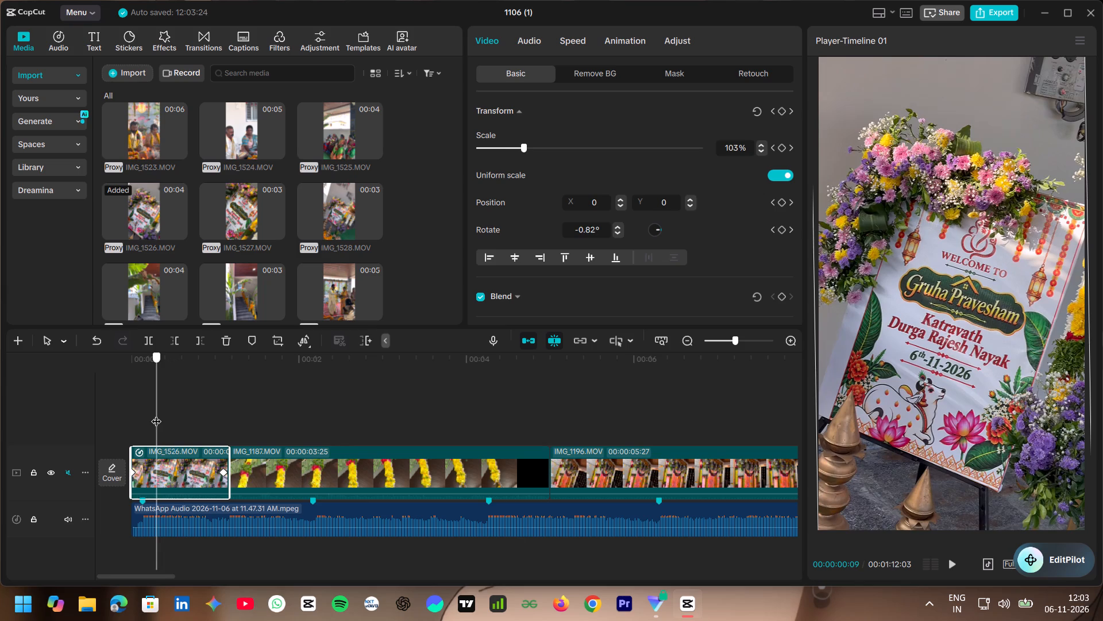
{"action": "left_click_drag", "start_coordinate": [156, 414], "coordinate": [156, 419]}
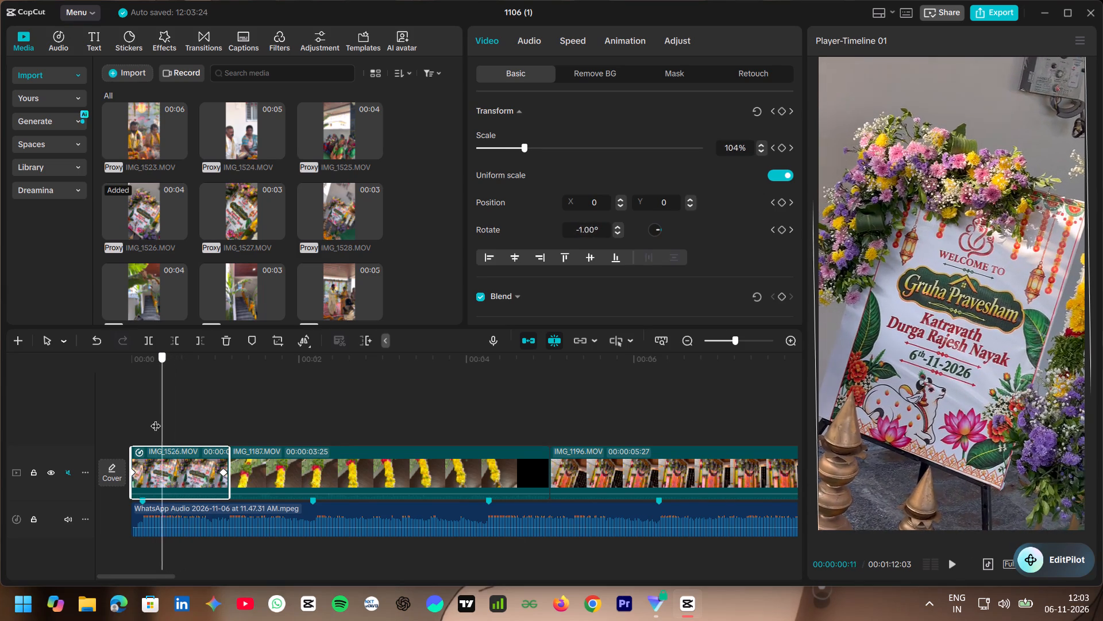
{"action": "left_click_drag", "start_coordinate": [156, 419], "coordinate": [156, 415]}
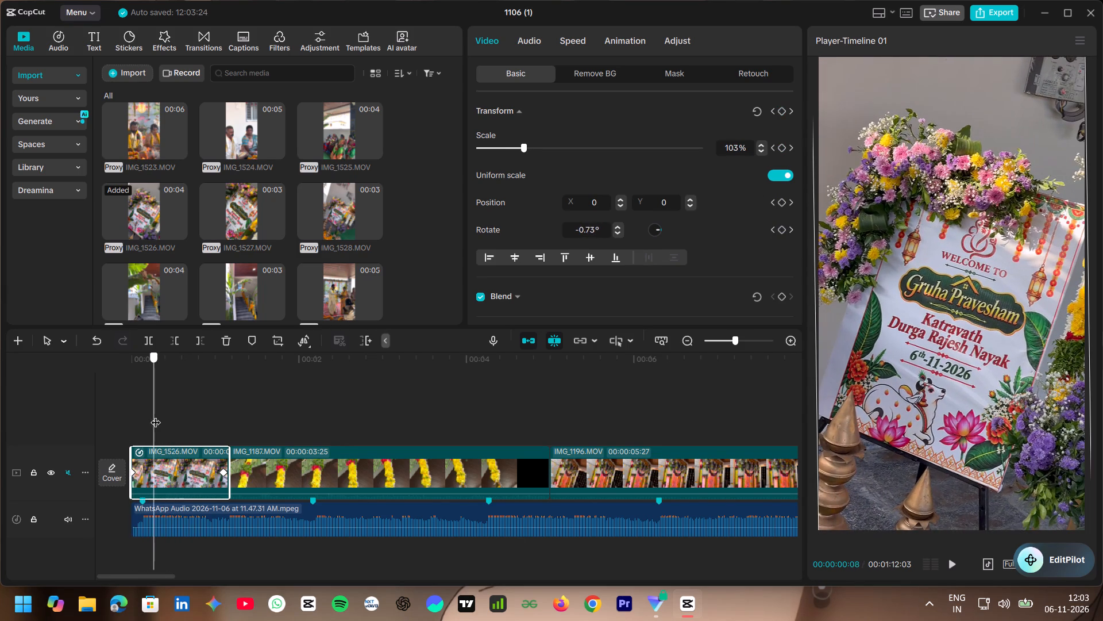
{"action": "left_click_drag", "start_coordinate": [156, 415], "coordinate": [194, 420]}
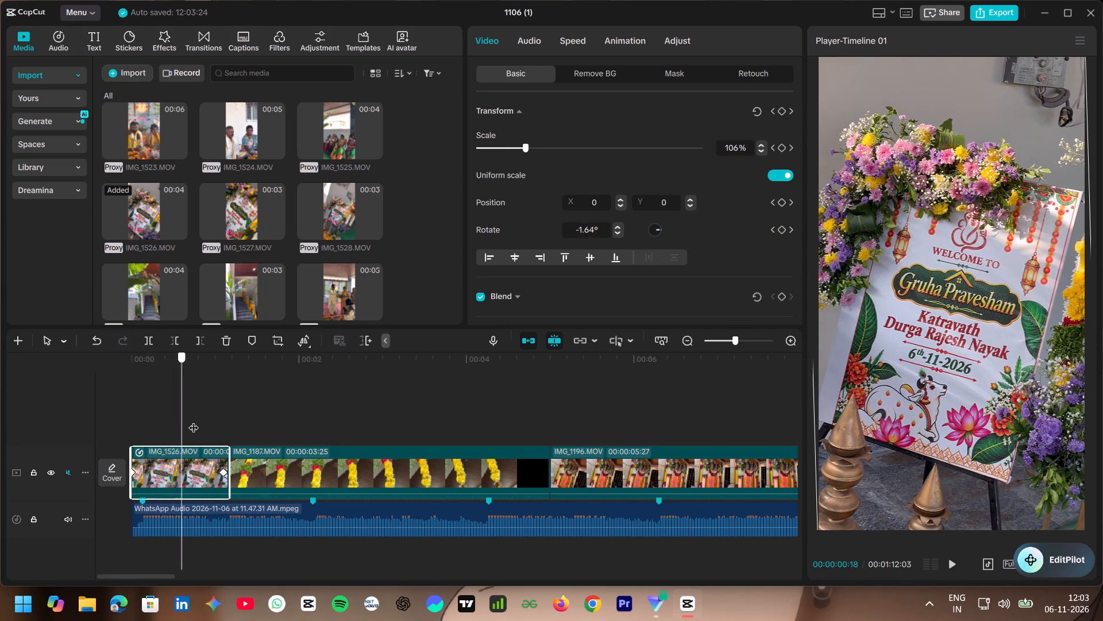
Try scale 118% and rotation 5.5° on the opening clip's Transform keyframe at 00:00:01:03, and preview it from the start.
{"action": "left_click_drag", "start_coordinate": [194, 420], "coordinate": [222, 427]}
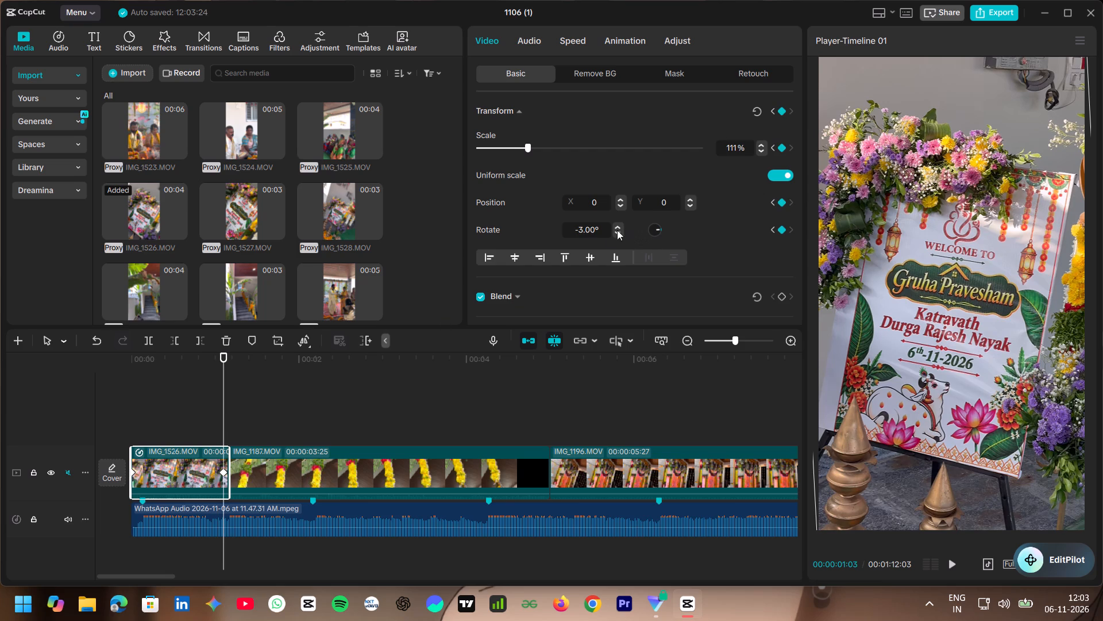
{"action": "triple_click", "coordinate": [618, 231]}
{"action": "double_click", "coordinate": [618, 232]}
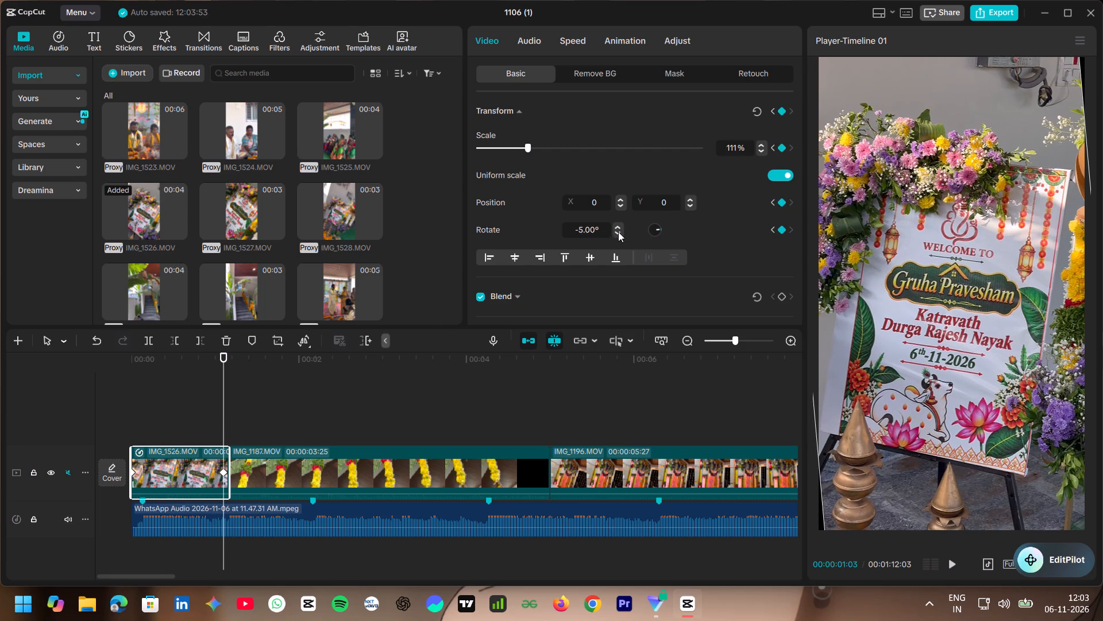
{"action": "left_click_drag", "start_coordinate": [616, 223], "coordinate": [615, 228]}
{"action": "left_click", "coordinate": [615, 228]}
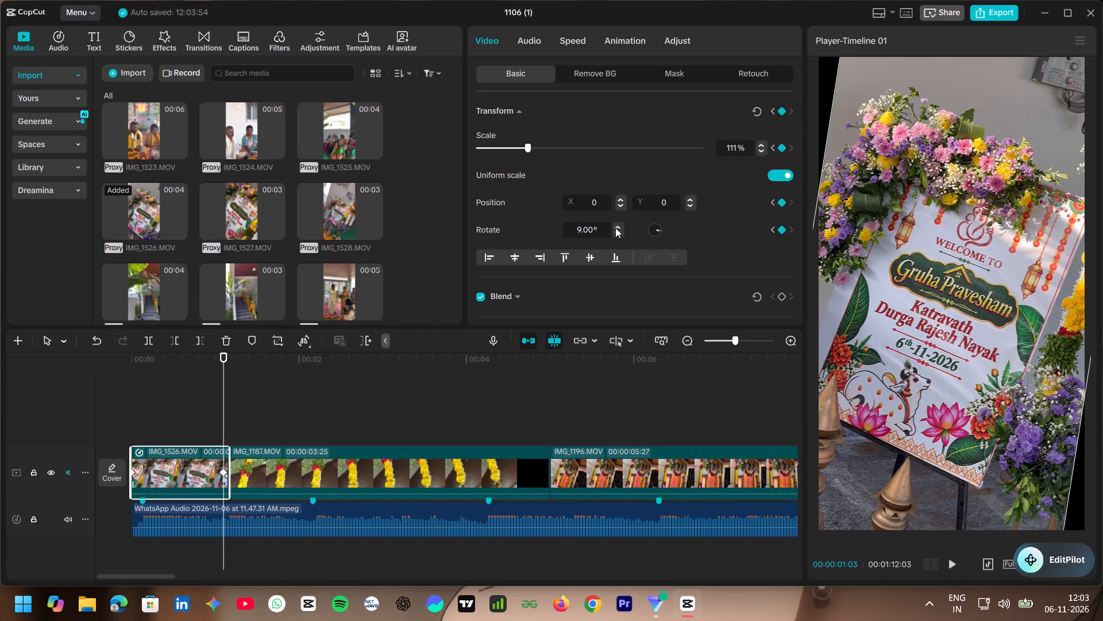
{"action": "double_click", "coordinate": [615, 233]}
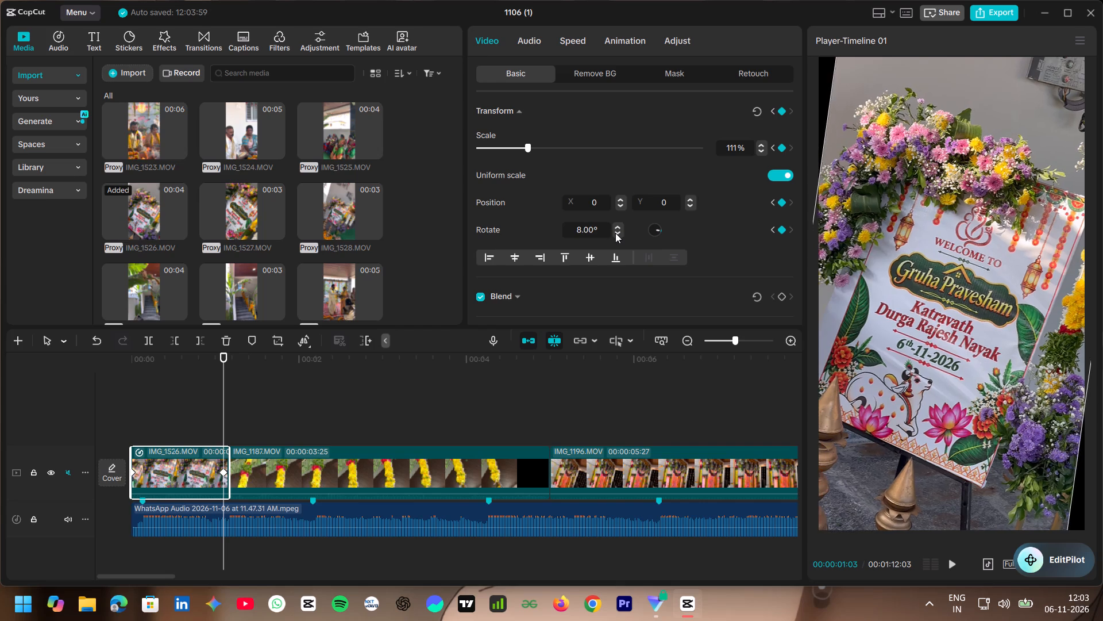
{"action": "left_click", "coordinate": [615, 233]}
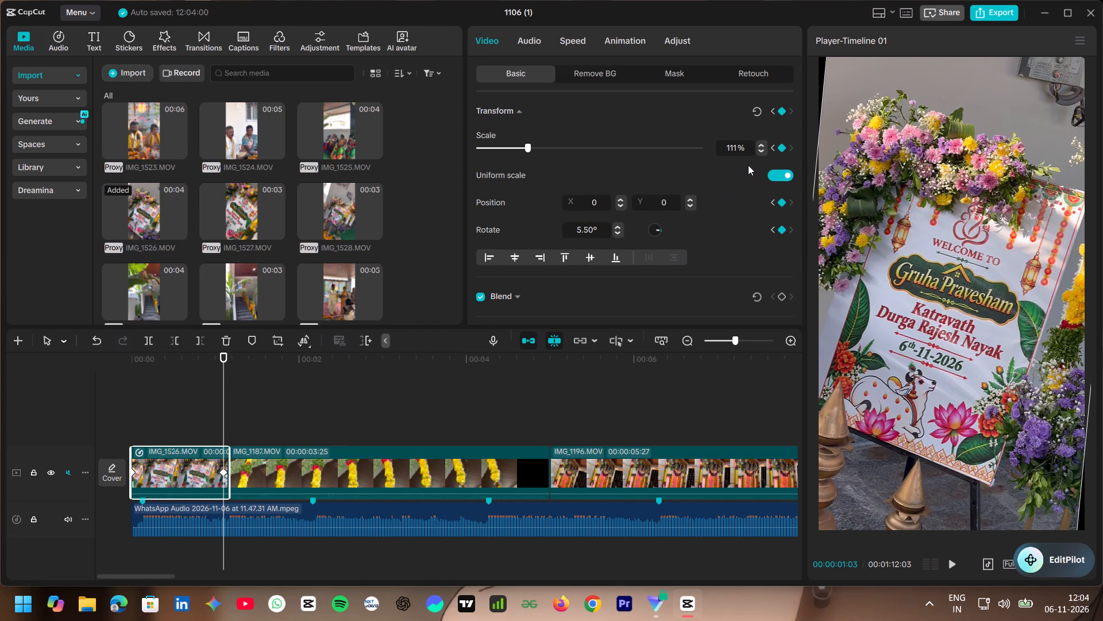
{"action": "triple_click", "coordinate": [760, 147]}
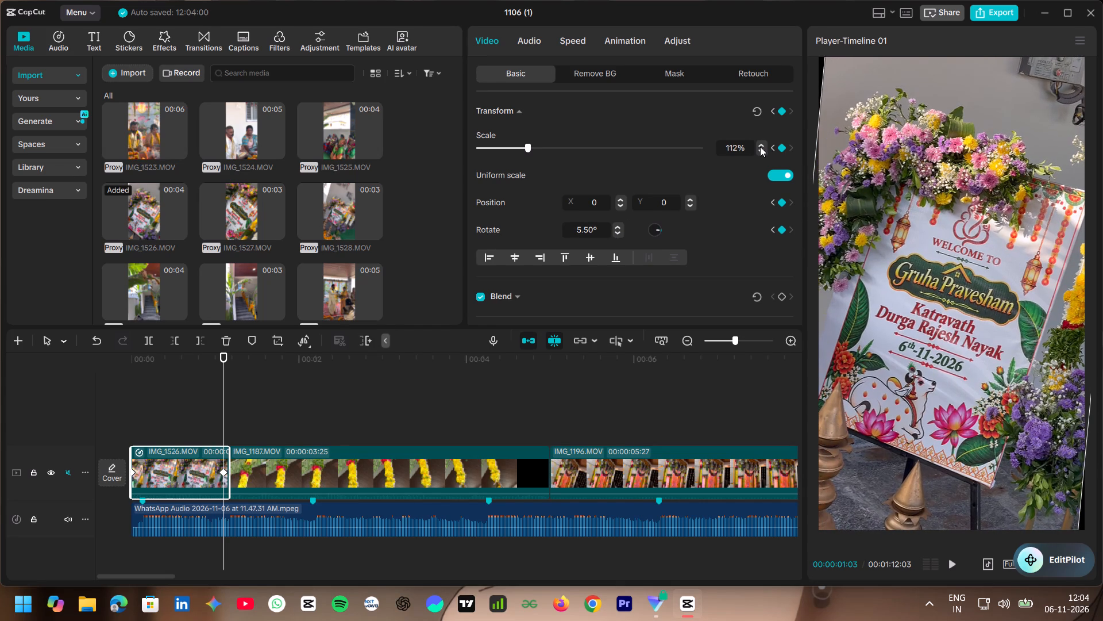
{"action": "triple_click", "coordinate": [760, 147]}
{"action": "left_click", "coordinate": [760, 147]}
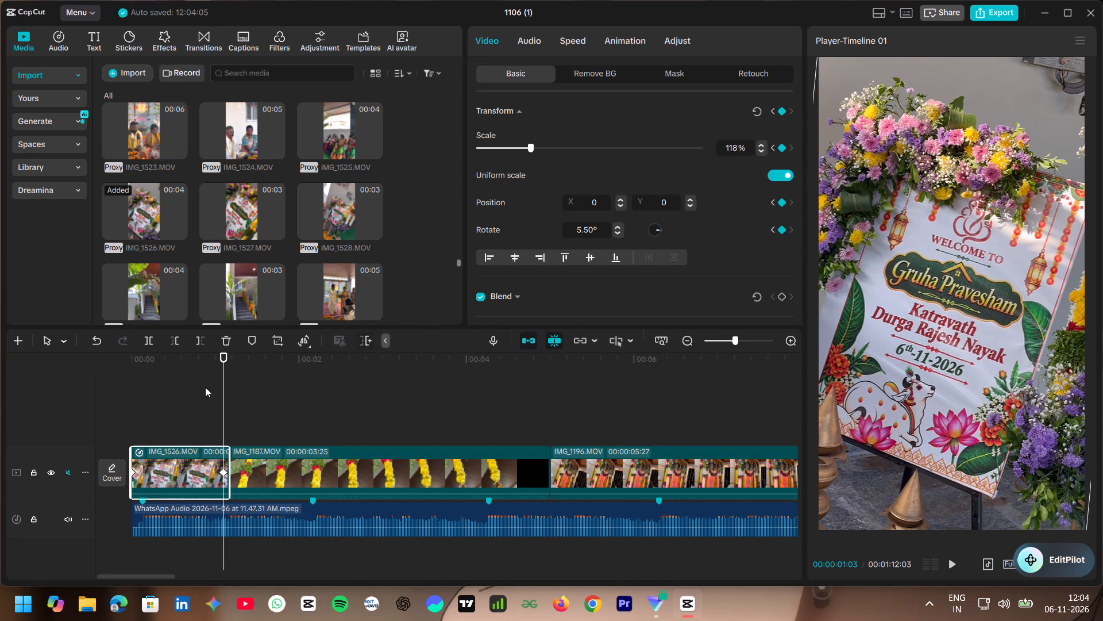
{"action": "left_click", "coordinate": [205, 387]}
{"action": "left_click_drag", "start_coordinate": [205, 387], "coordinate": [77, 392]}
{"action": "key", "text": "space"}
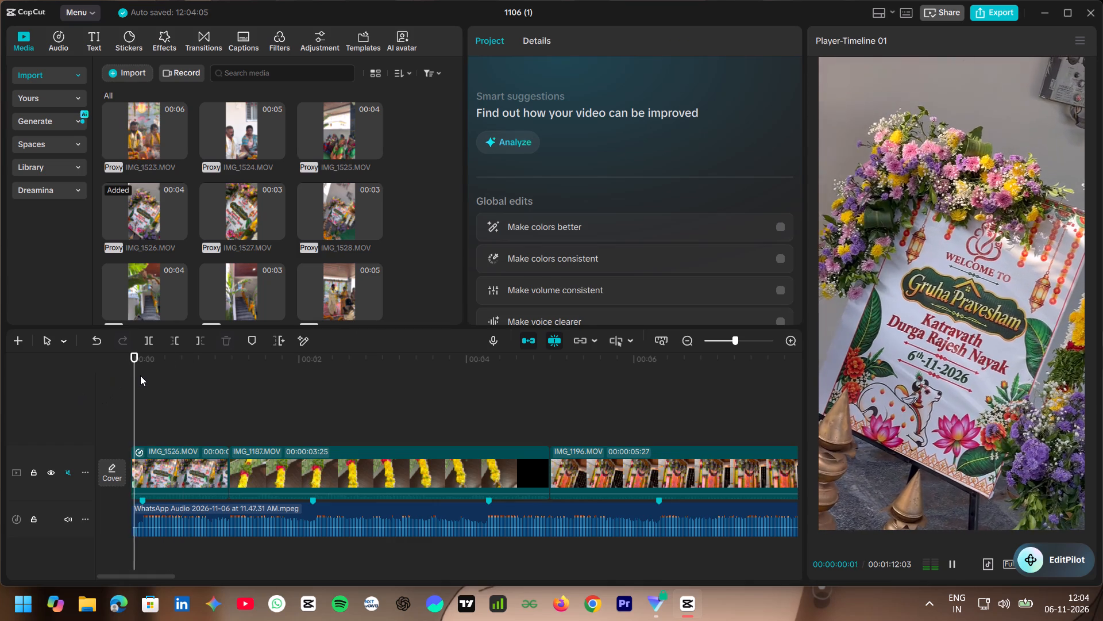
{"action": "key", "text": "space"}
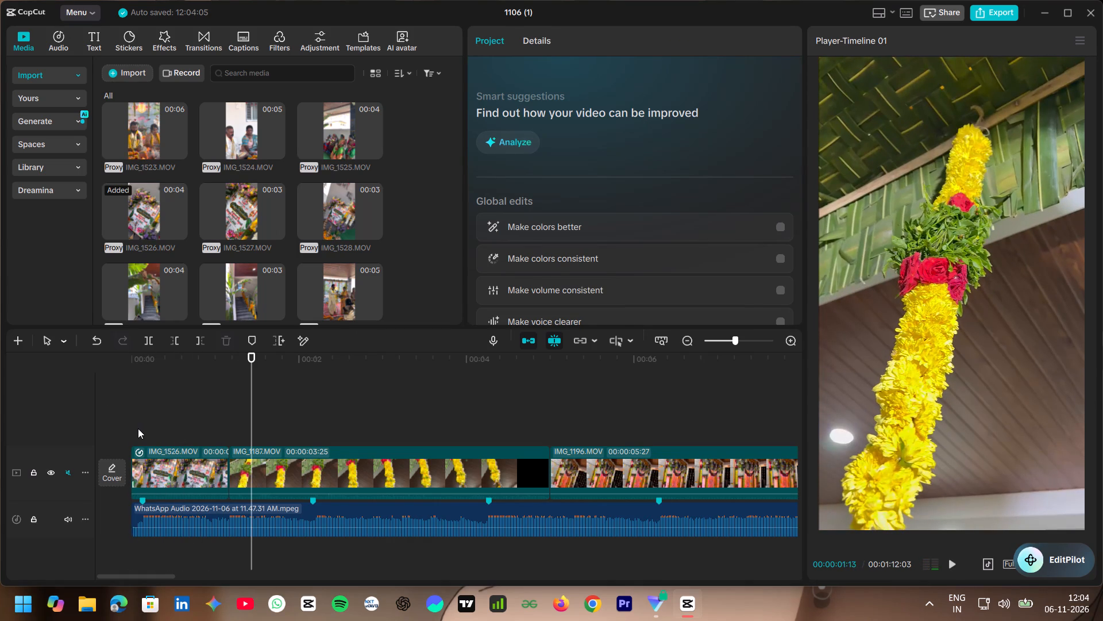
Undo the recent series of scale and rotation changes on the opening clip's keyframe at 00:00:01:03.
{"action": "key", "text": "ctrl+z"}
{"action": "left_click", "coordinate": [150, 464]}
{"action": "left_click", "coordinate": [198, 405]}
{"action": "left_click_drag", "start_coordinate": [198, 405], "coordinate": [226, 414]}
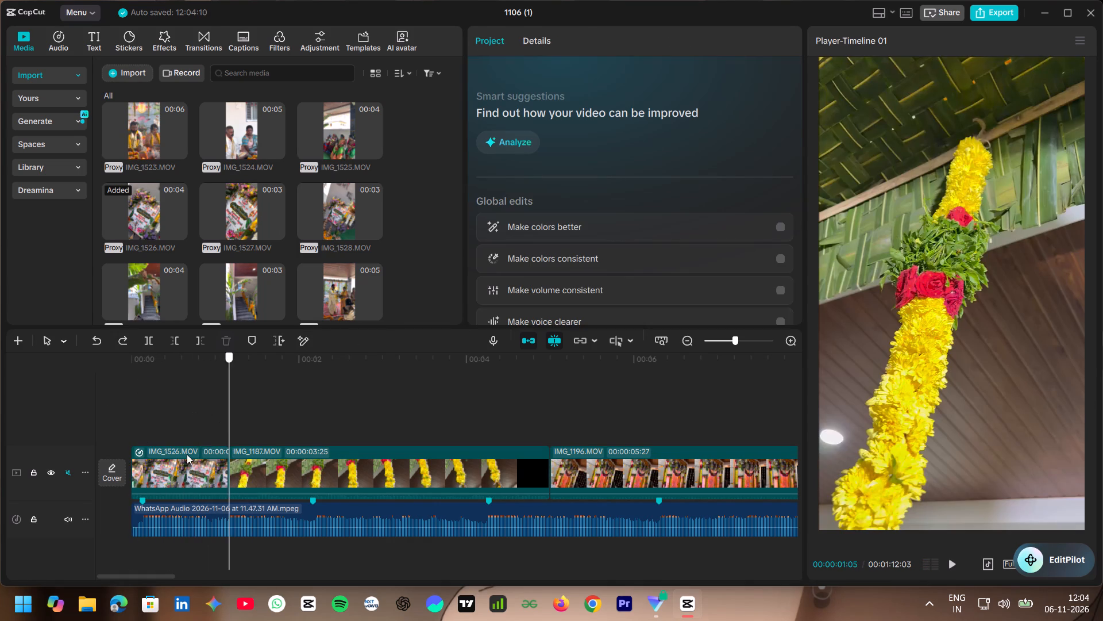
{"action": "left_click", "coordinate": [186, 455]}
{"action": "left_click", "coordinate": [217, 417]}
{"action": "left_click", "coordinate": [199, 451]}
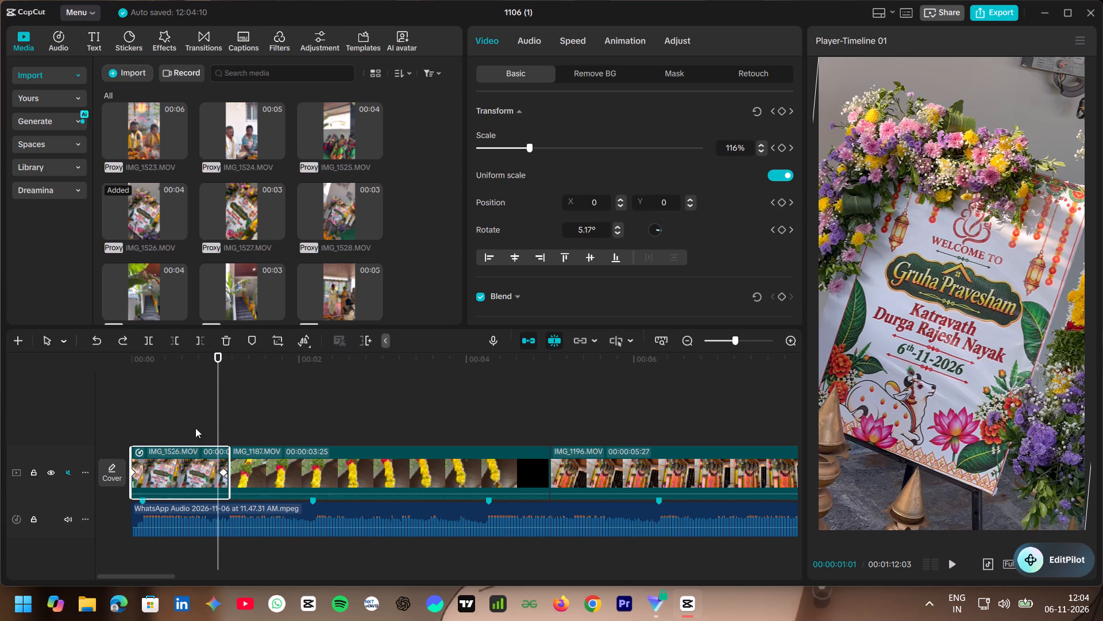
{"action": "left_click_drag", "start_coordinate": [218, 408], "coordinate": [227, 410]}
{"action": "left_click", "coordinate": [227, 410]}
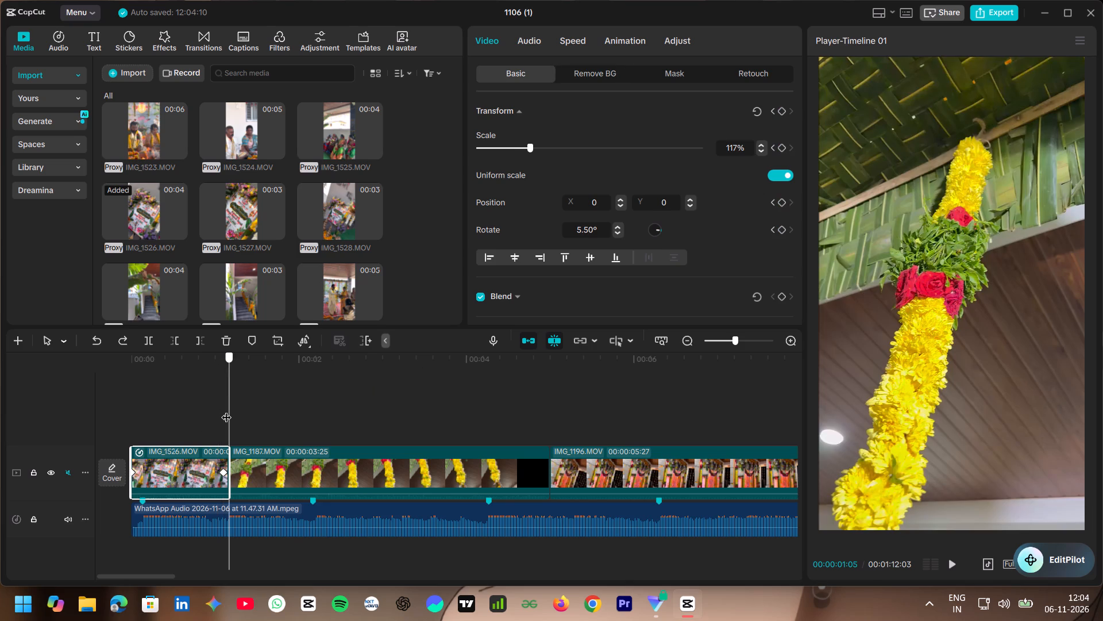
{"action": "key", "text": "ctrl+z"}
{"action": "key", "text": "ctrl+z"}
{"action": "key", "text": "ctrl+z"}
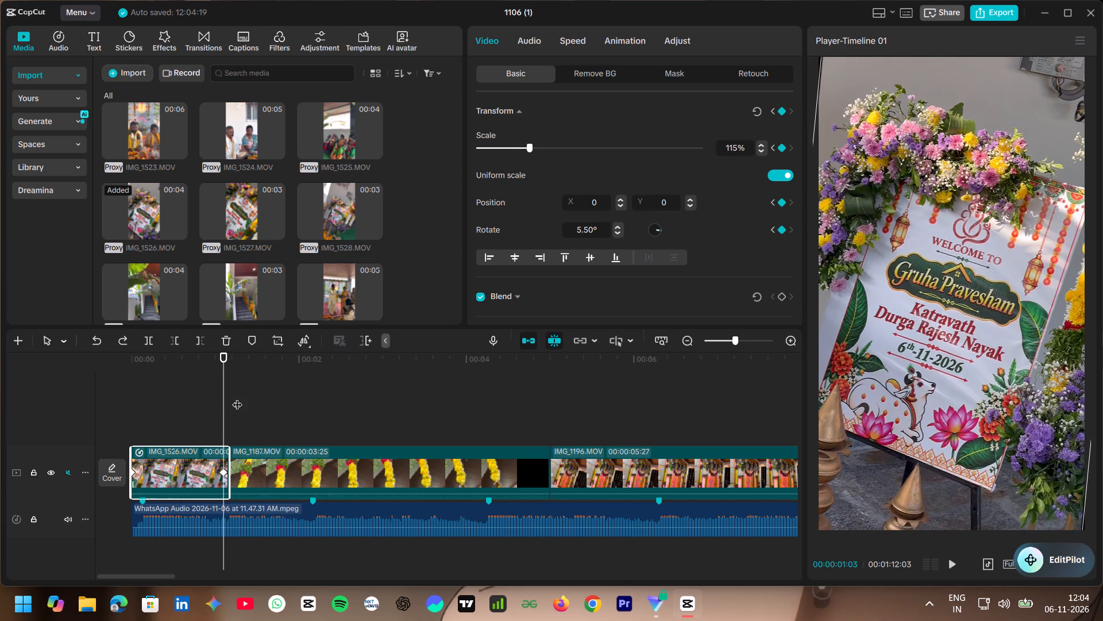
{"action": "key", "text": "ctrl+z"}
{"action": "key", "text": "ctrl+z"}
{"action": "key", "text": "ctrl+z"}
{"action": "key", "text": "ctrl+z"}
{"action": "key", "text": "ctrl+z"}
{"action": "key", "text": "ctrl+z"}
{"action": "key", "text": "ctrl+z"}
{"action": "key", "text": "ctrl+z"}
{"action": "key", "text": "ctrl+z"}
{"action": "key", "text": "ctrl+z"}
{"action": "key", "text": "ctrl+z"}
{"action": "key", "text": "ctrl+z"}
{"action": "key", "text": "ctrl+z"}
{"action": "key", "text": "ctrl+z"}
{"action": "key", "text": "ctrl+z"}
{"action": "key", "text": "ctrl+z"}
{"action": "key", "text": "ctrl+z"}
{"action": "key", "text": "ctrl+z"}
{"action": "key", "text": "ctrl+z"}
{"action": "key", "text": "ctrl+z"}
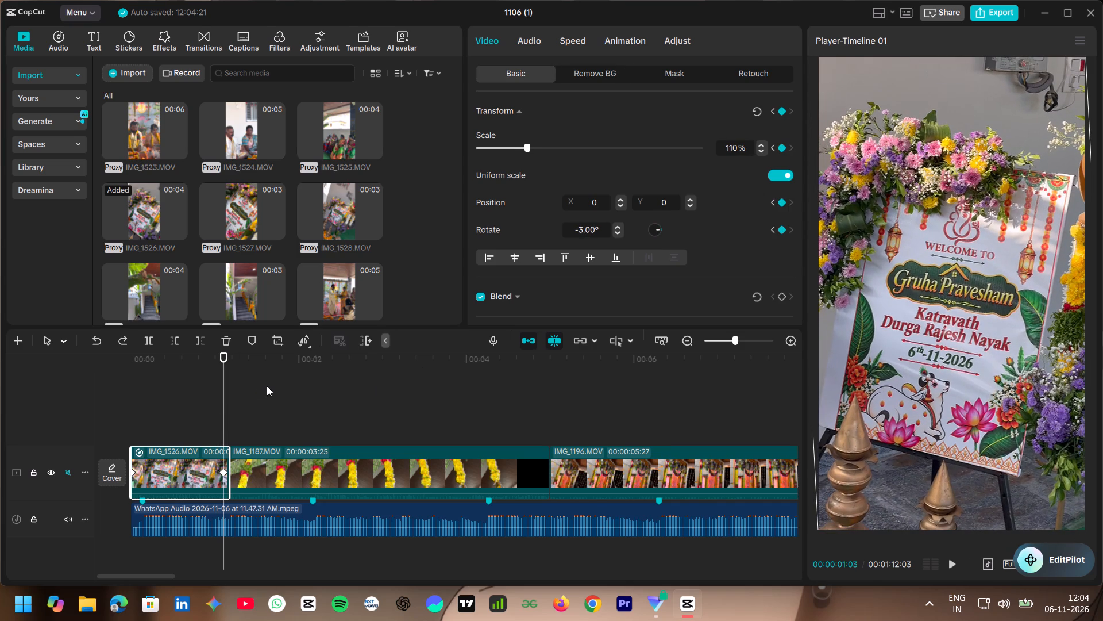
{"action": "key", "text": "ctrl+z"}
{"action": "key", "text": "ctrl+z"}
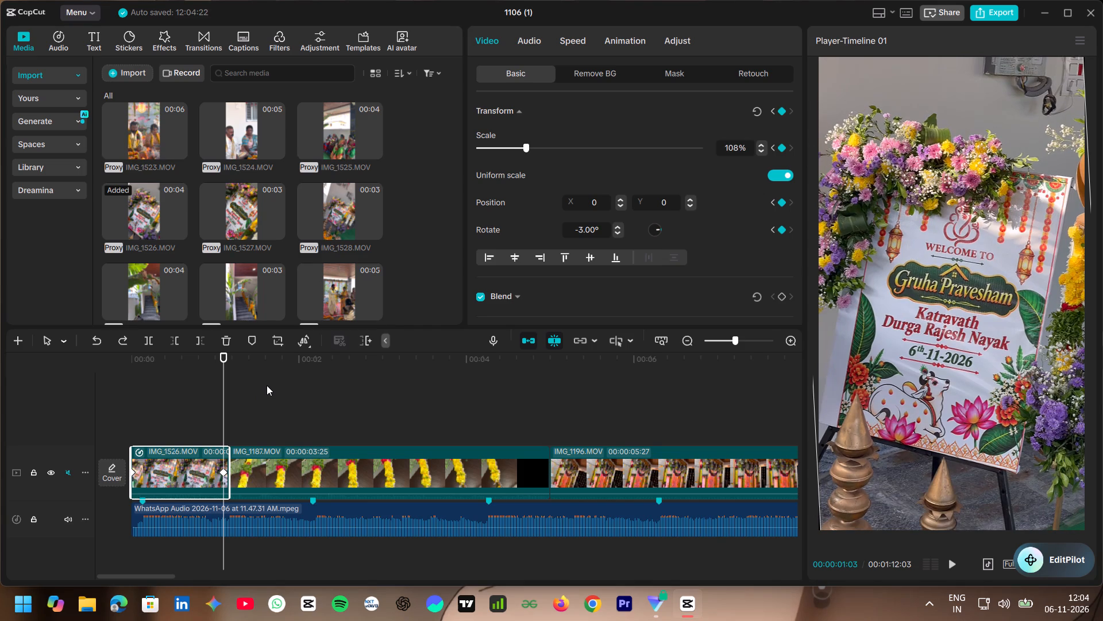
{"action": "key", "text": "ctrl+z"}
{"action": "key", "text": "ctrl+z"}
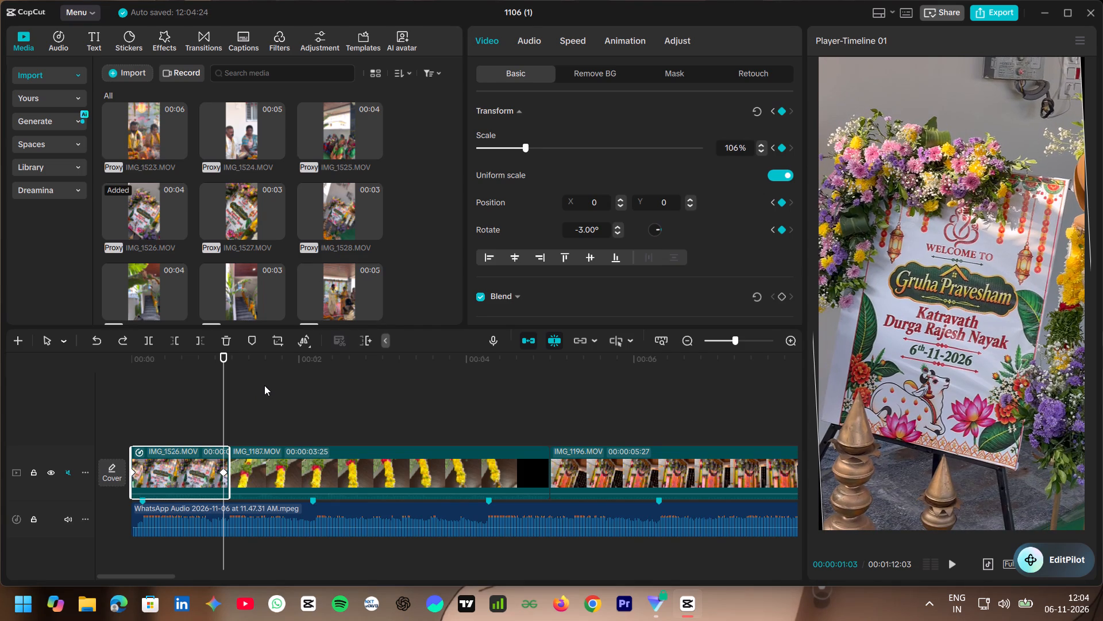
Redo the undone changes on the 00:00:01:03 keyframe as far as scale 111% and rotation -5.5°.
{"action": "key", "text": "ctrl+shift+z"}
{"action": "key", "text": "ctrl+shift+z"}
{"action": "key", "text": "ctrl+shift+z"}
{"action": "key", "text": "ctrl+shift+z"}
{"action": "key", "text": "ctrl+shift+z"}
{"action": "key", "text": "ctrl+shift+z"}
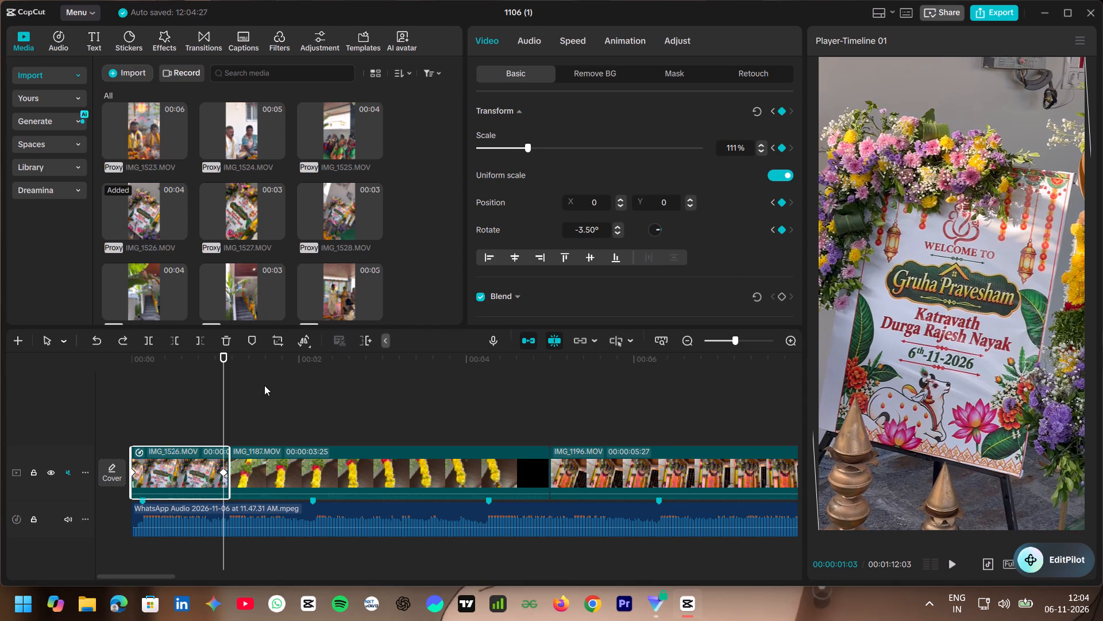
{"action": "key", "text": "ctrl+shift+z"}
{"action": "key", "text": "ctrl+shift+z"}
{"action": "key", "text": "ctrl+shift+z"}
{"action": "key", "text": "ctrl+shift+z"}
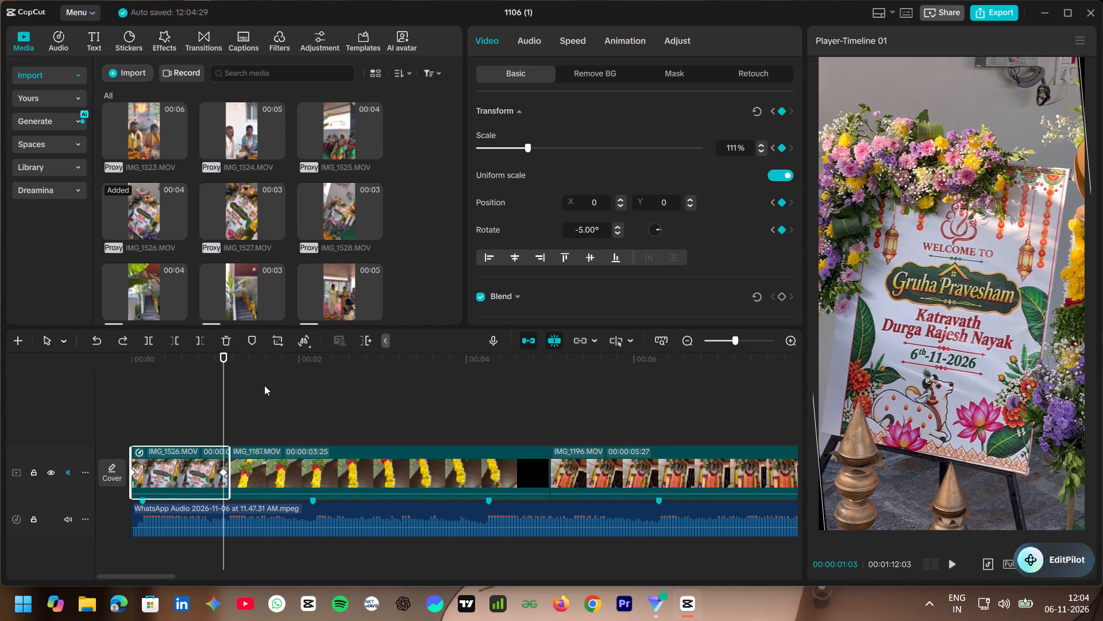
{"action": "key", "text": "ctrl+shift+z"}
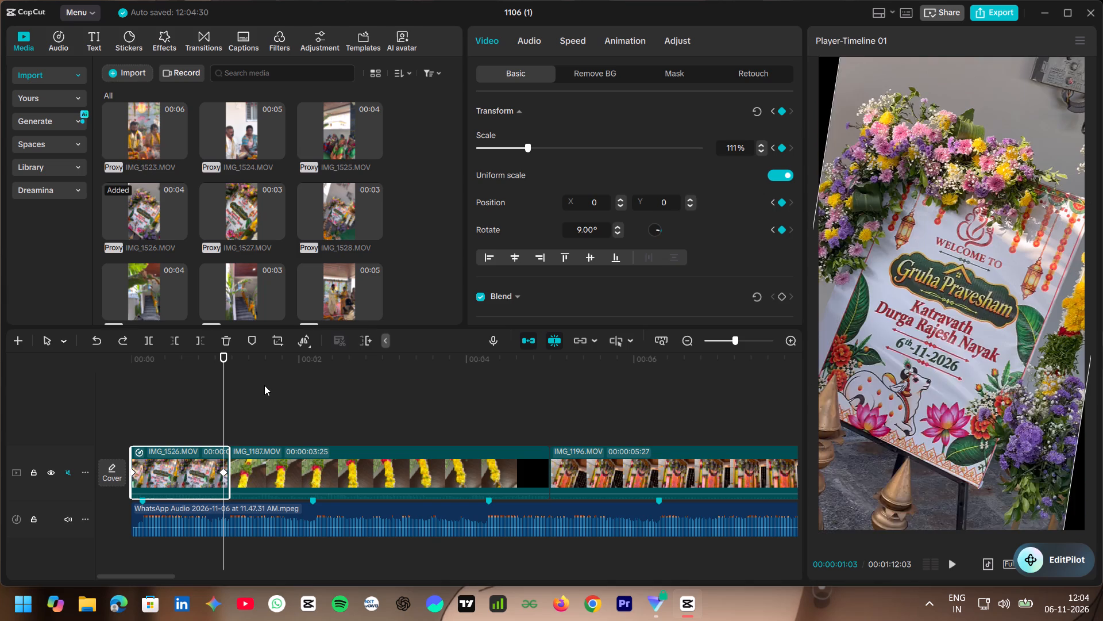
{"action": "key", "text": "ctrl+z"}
Set the opening clip's Transform keyframe at 00:00:01:03 to scale 112% and rotation -5°.
{"action": "left_click", "coordinate": [194, 397]}
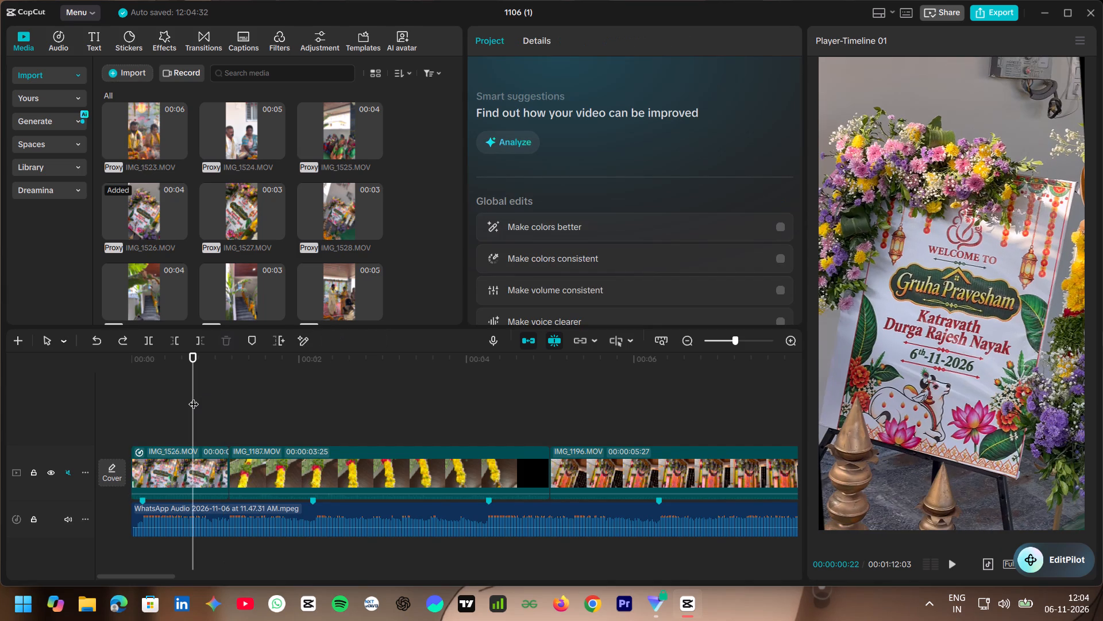
{"action": "left_click", "coordinate": [194, 397]}
{"action": "left_click", "coordinate": [204, 465]}
{"action": "left_click_drag", "start_coordinate": [194, 418], "coordinate": [204, 421]}
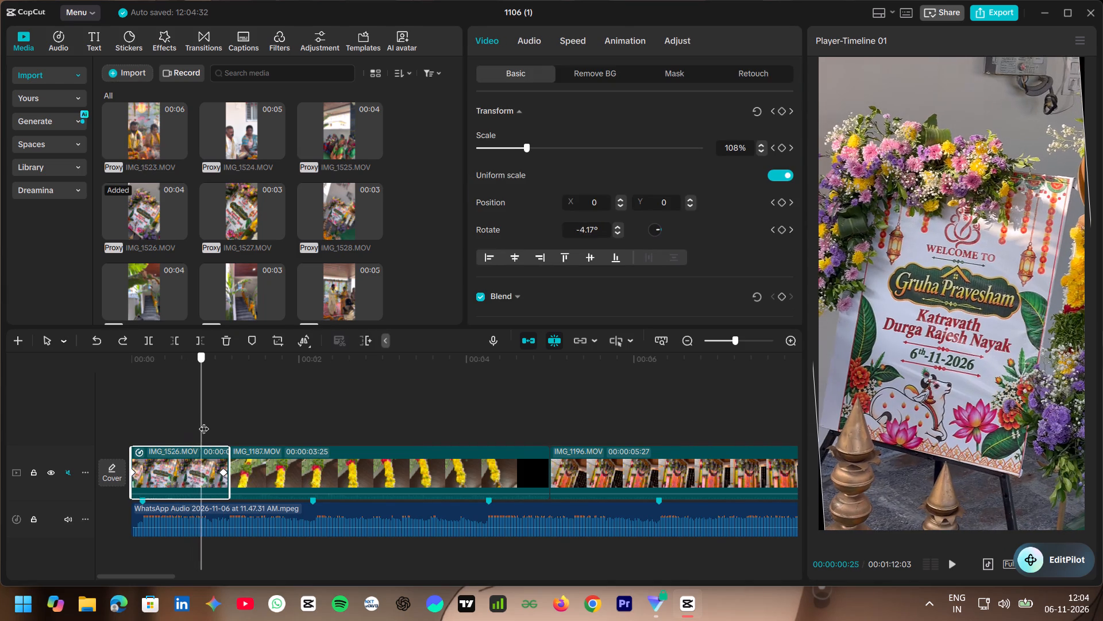
{"action": "left_click_drag", "start_coordinate": [204, 421], "coordinate": [222, 432]}
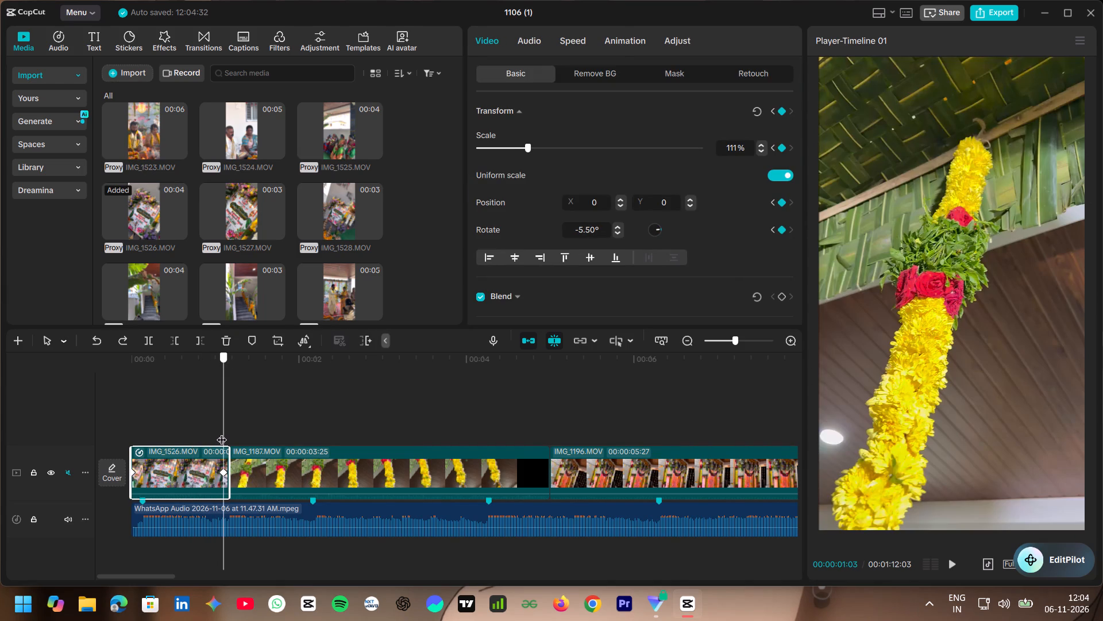
{"action": "left_click_drag", "start_coordinate": [222, 432], "coordinate": [221, 432]}
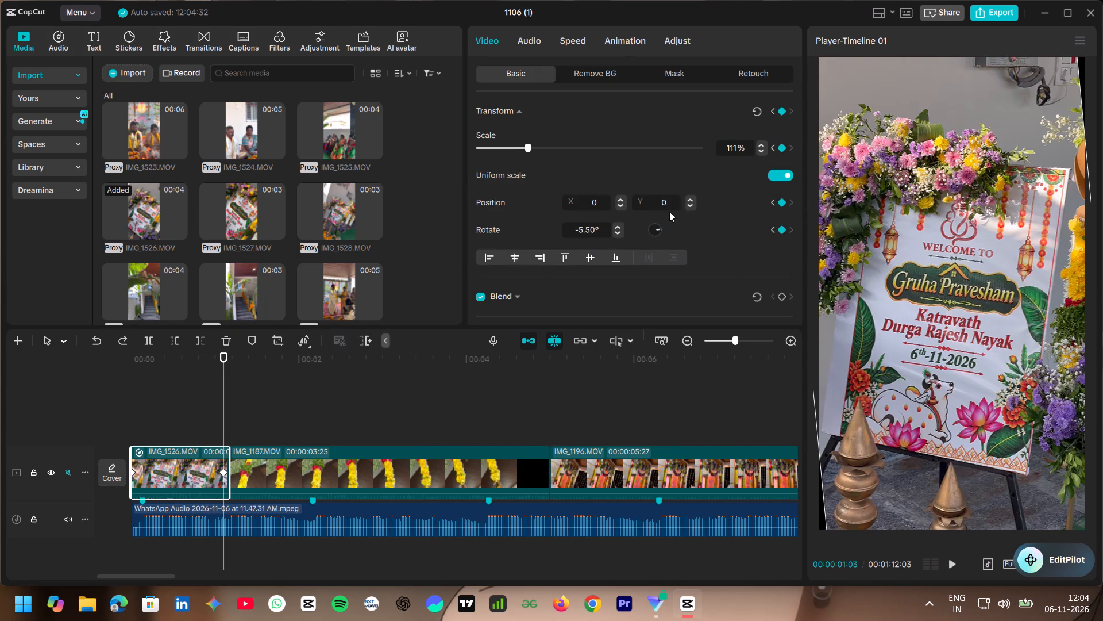
{"action": "left_click", "coordinate": [761, 145]}
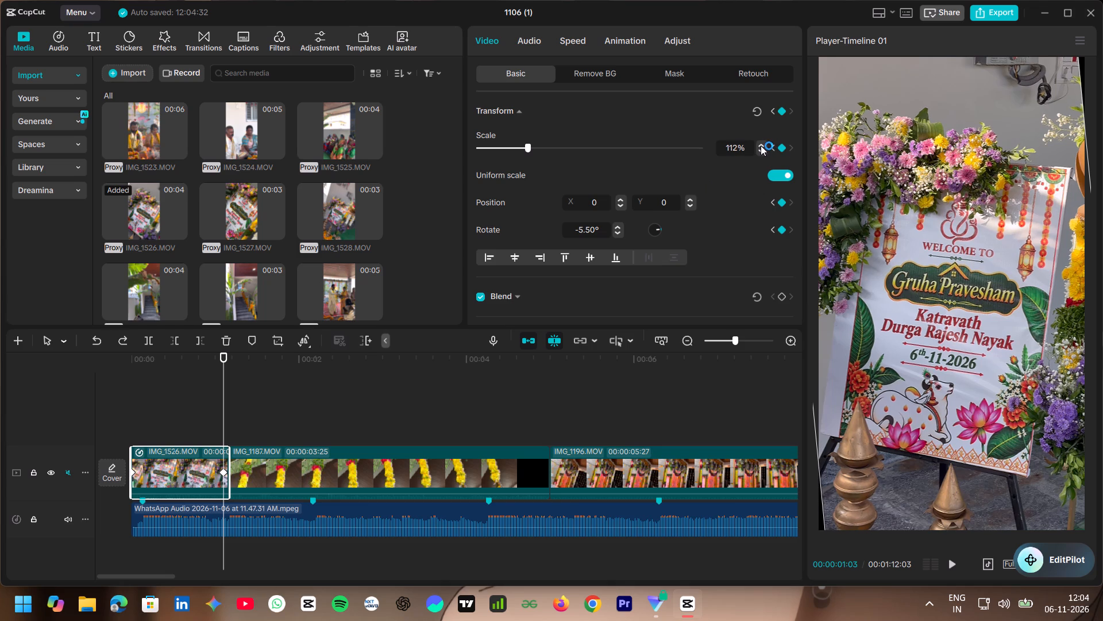
{"action": "double_click", "coordinate": [618, 233]}
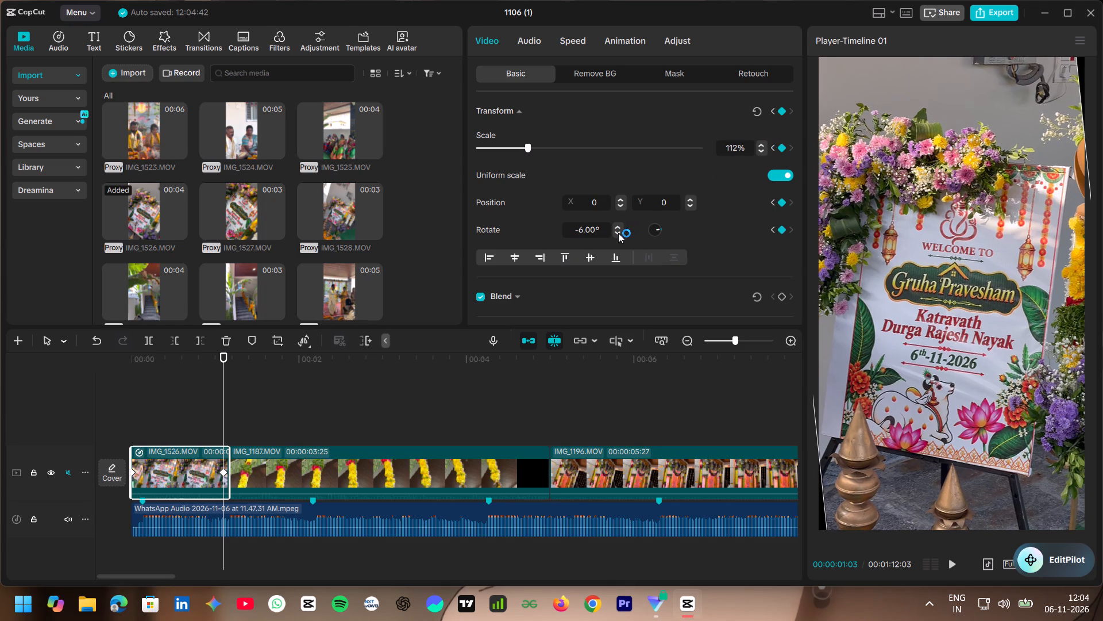
{"action": "triple_click", "coordinate": [616, 227]}
{"action": "double_click", "coordinate": [616, 227]}
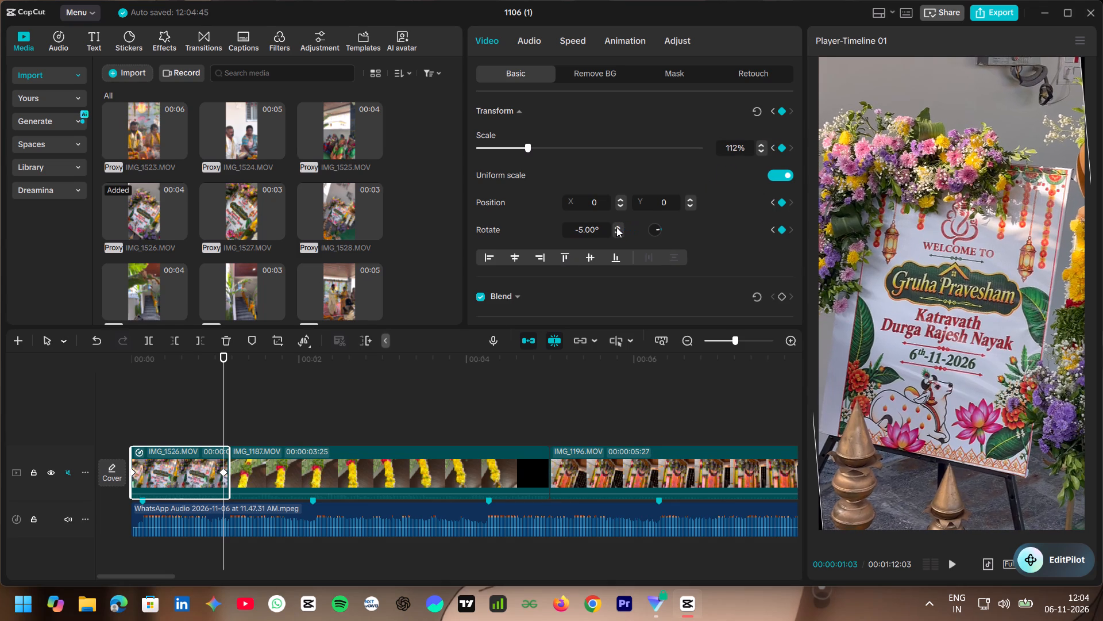
{"action": "double_click", "coordinate": [616, 227]}
Preview the opening clip from 00:00:00:00 to check the revised zoom and rotation.
{"action": "left_click", "coordinate": [178, 406]}
{"action": "left_click_drag", "start_coordinate": [178, 406], "coordinate": [24, 419]}
{"action": "key", "text": "space"}
{"action": "key", "text": "space"}
{"action": "left_click", "coordinate": [248, 391]}
{"action": "left_click_drag", "start_coordinate": [248, 391], "coordinate": [91, 402]}
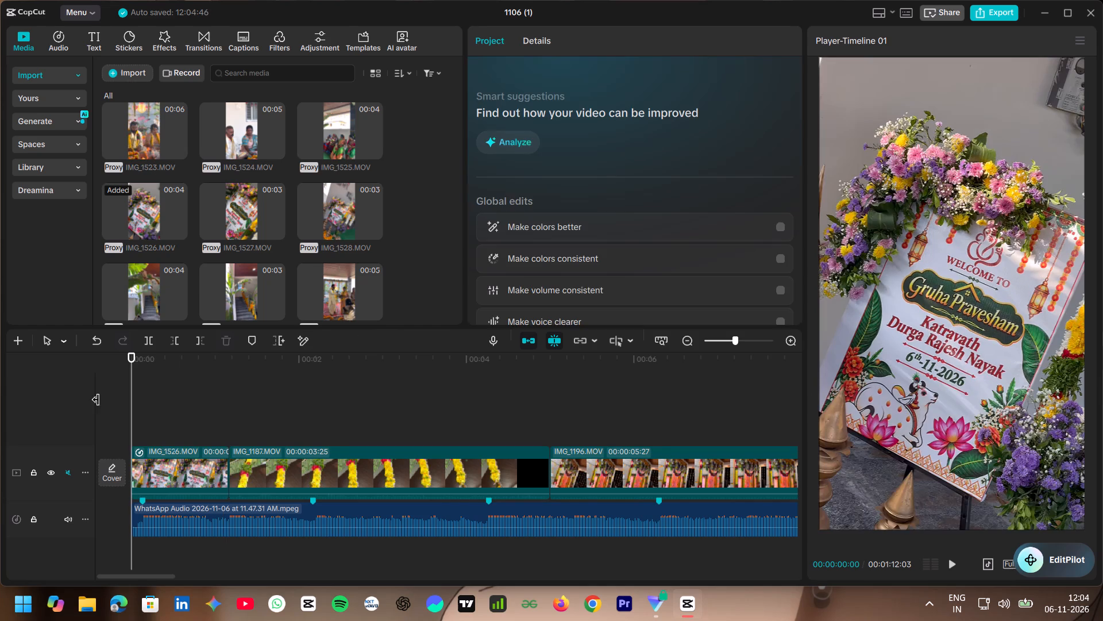